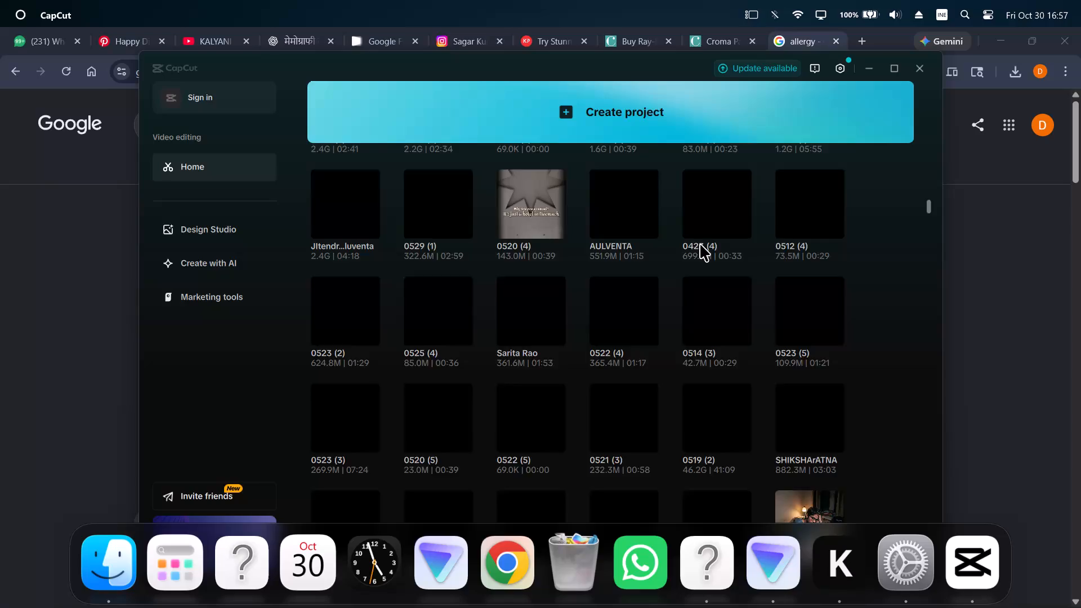
Look through the saved CapCut projects, moving back up toward the start of the project list.
scroll(700, 244, up, 1)
scroll(700, 244, down, 17)
scroll(700, 244, up, 20)
scroll(700, 244, up, 1)
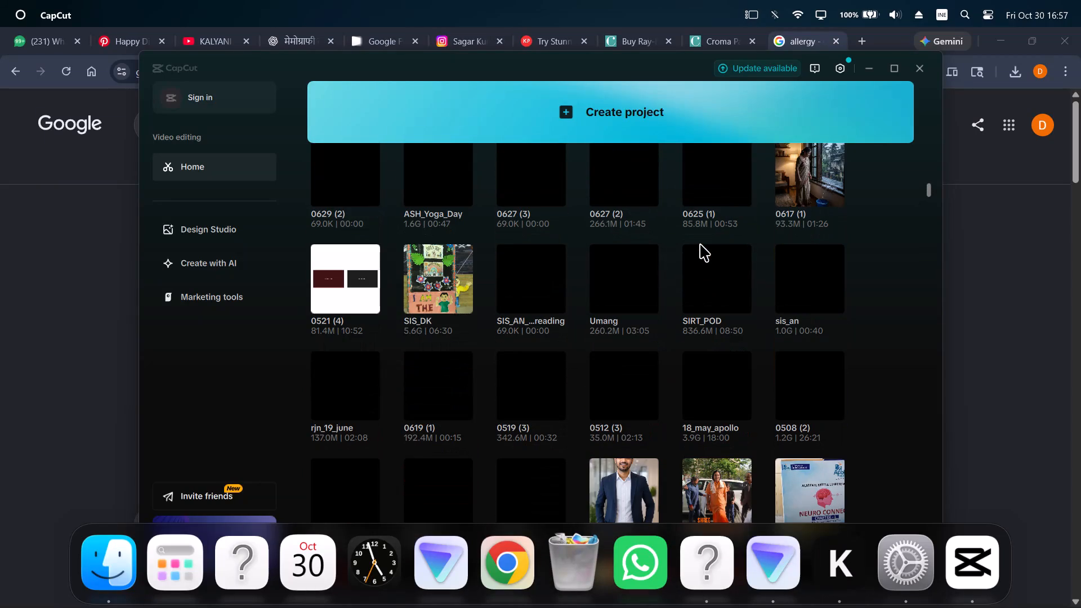
scroll(700, 244, up, 20)
scroll(700, 244, up, 20)
scroll(700, 244, up, 1)
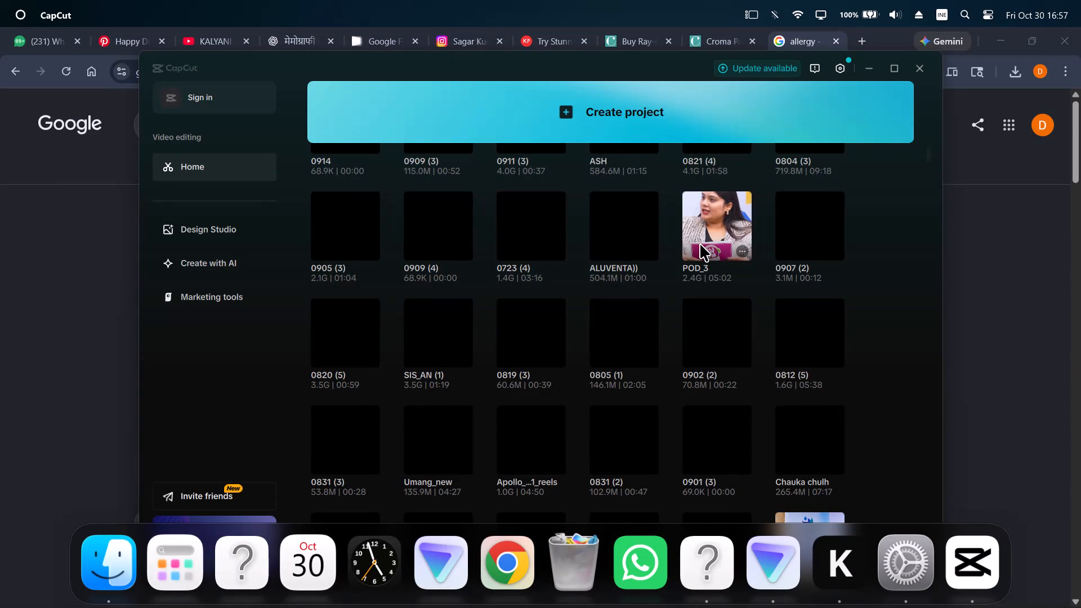
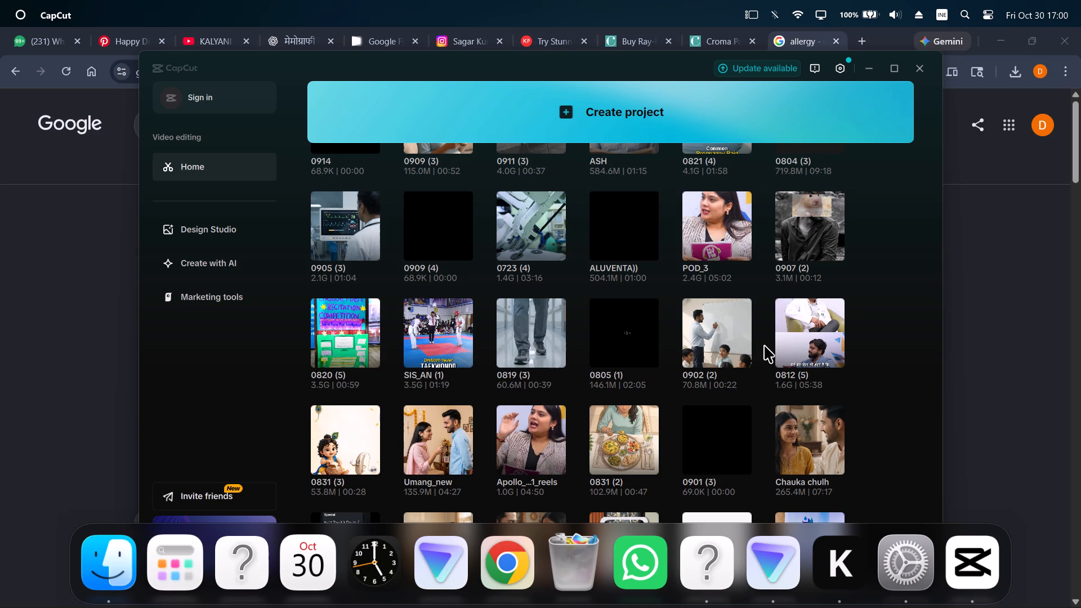
Look through the remaining saved projects back to the first ones in the Projects list.
scroll(629, 241, up, 9)
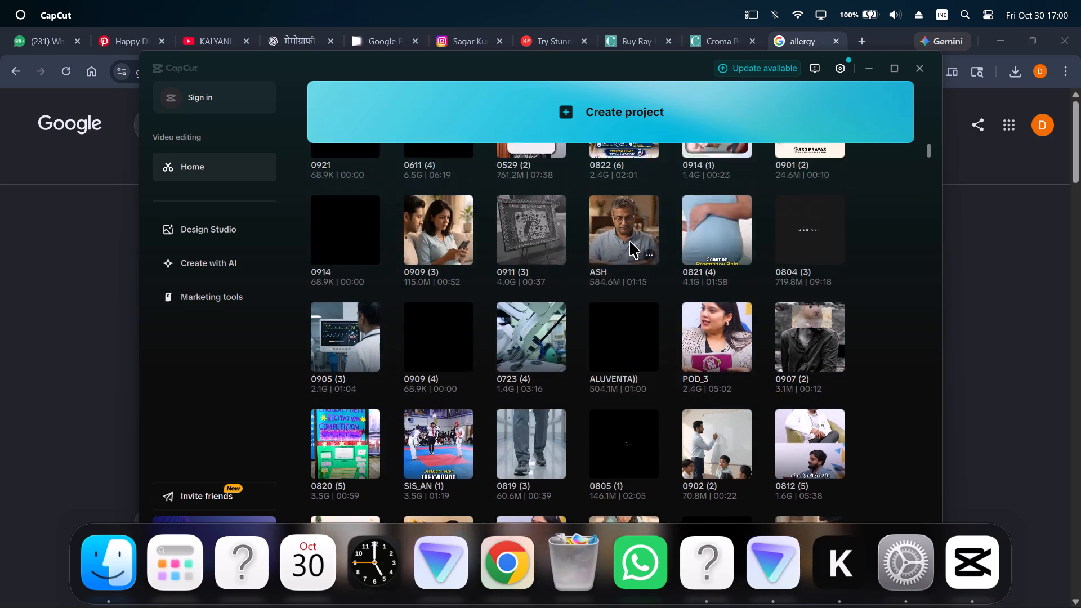
scroll(629, 241, up, 15)
scroll(629, 241, up, 20)
scroll(629, 241, up, 20)
scroll(629, 241, up, 20)
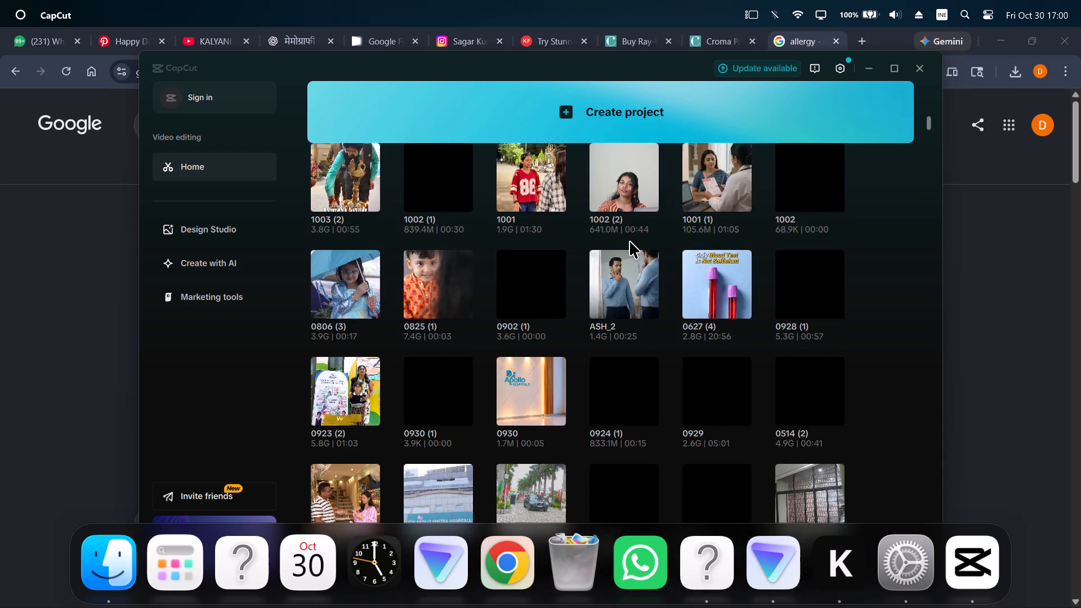
scroll(629, 241, up, 20)
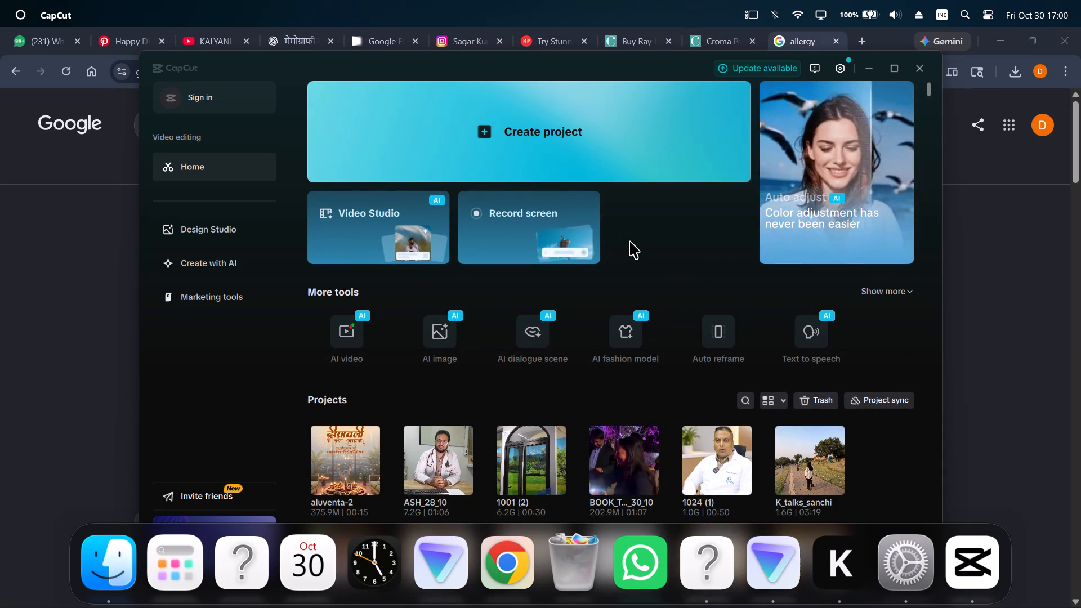
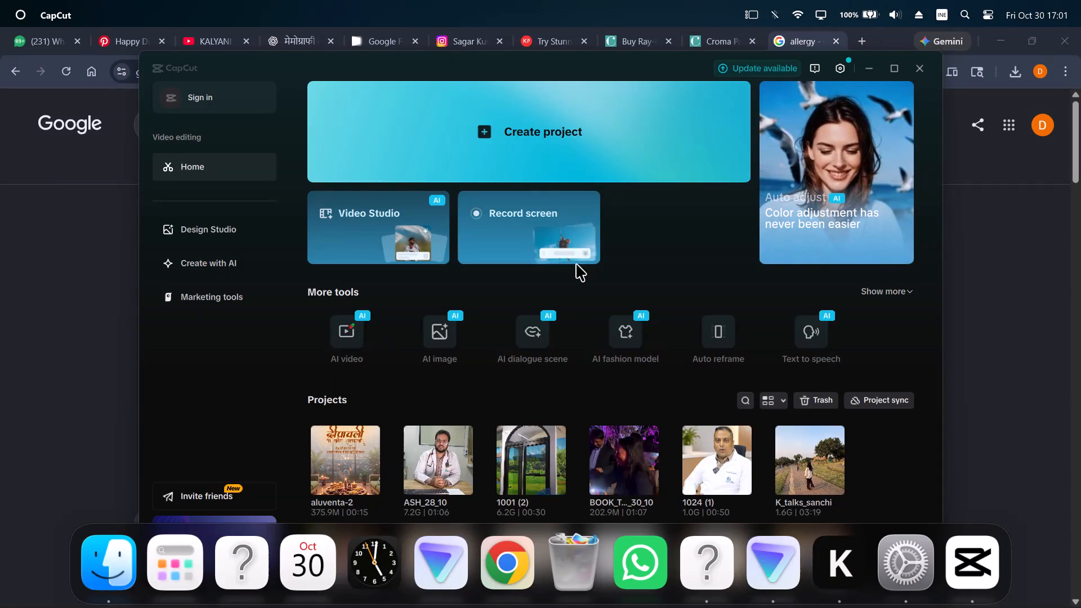
Open the saved project ASH_28_10 from the Projects list.
scroll(591, 371, down, 2)
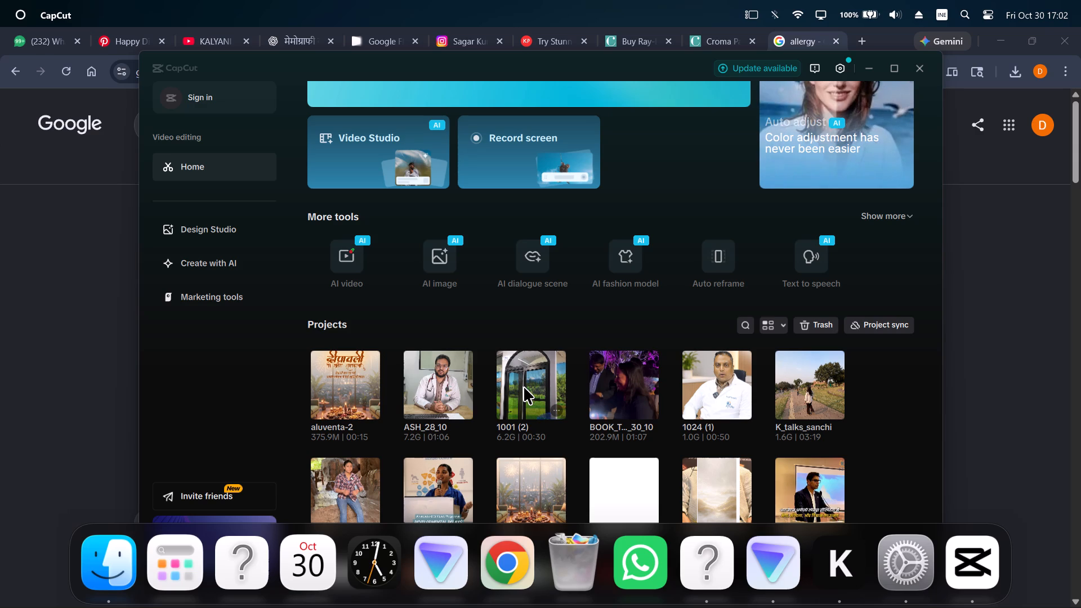
click(450, 380)
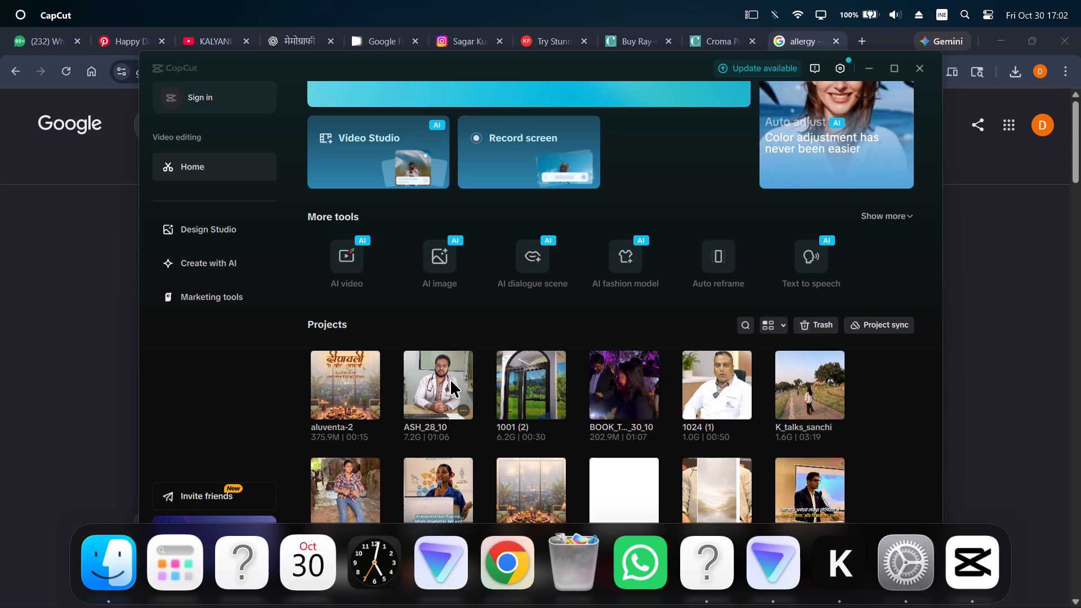
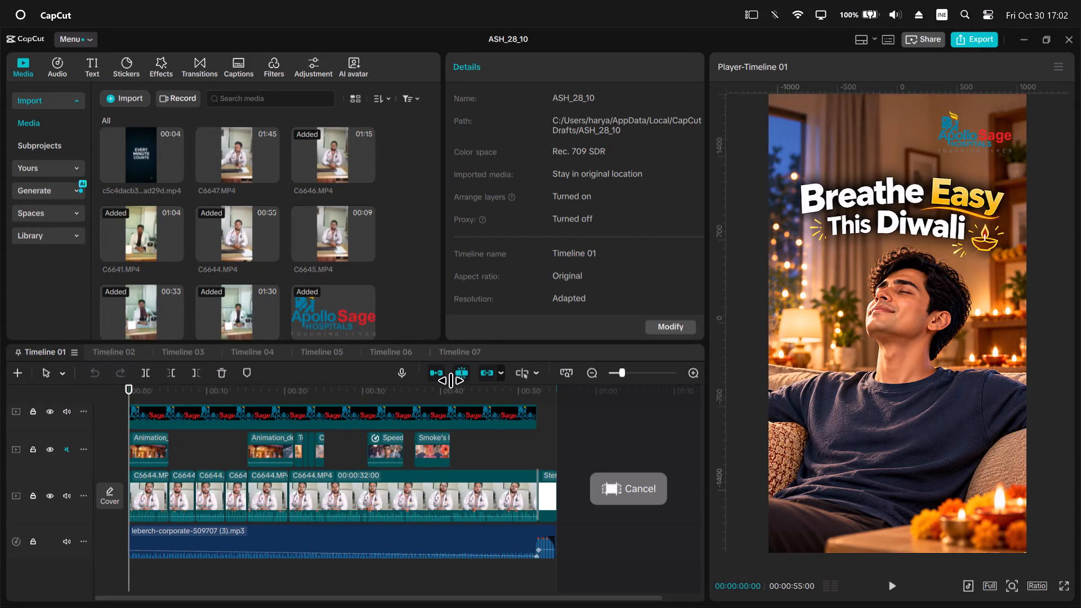
Play the first few seconds of Timeline 01 to review the opening of the Diwali hospital video.
ctrl+scroll(216, 519, down, 3)
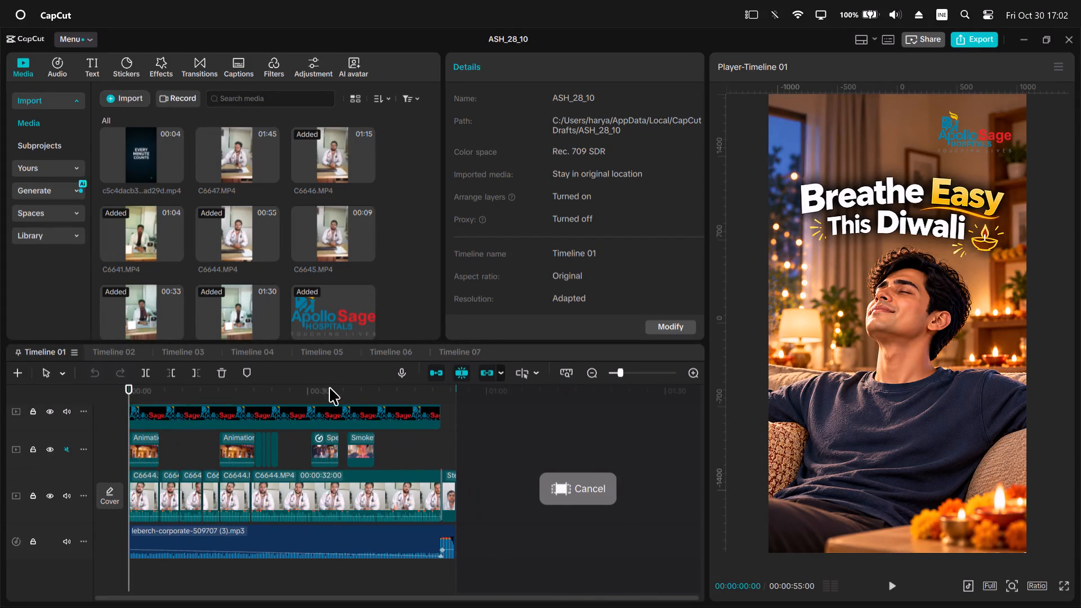
key(space)
key(space)
key(space)
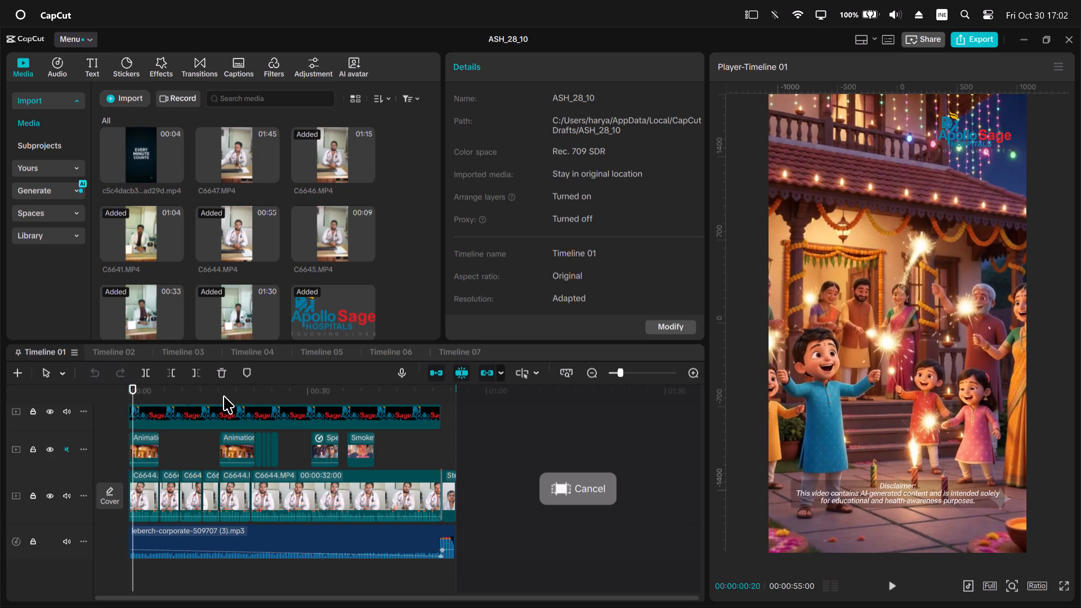
ctrl+scroll(257, 464, up, 3)
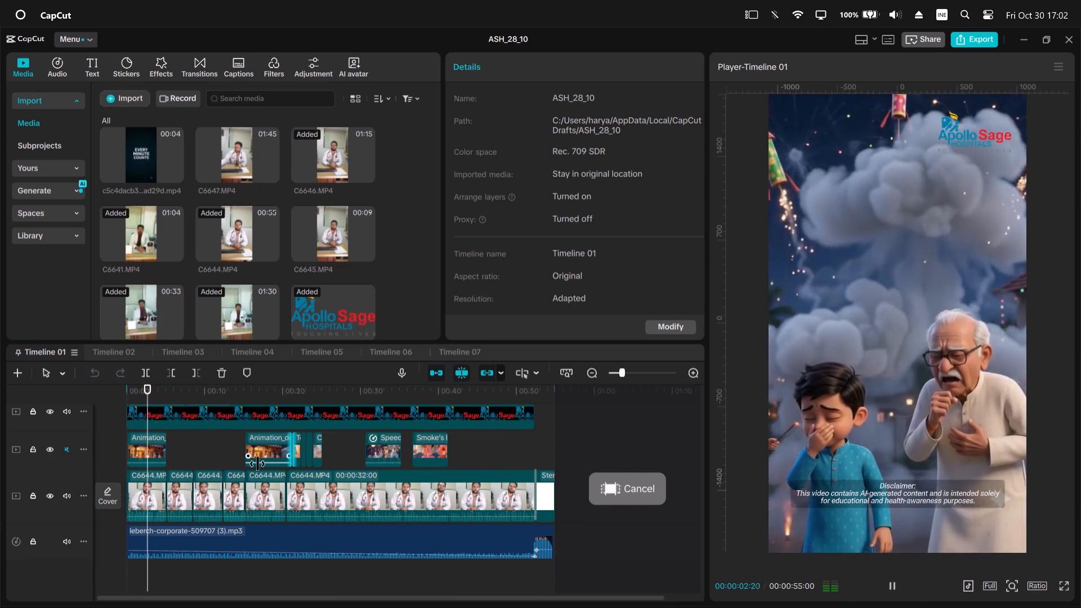
ctrl+scroll(257, 464, up, 5)
key(space)
Switch to Timeline 07 of the project.
click(448, 350)
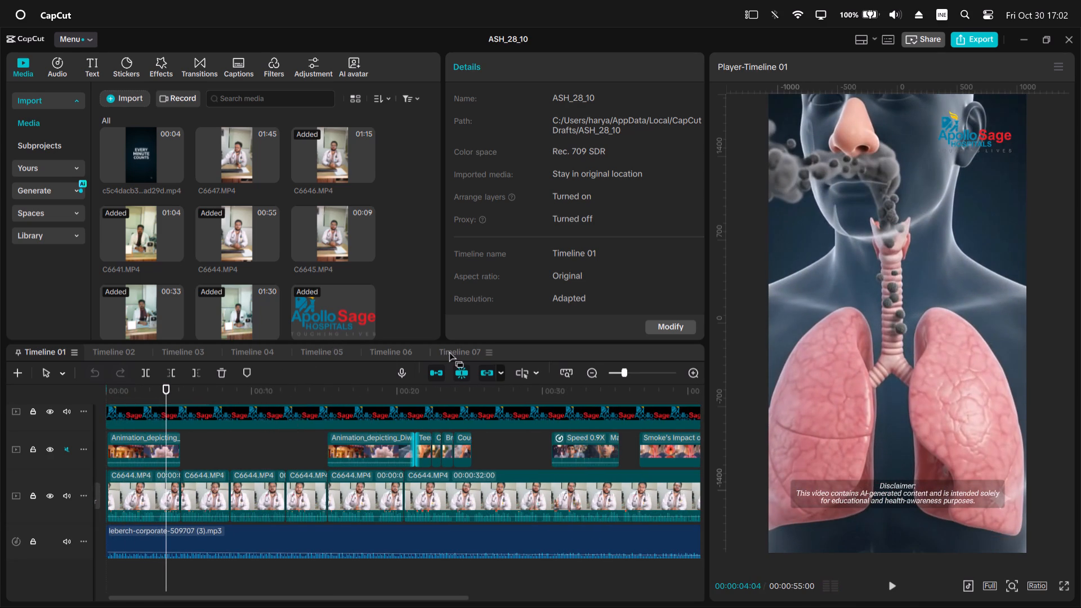
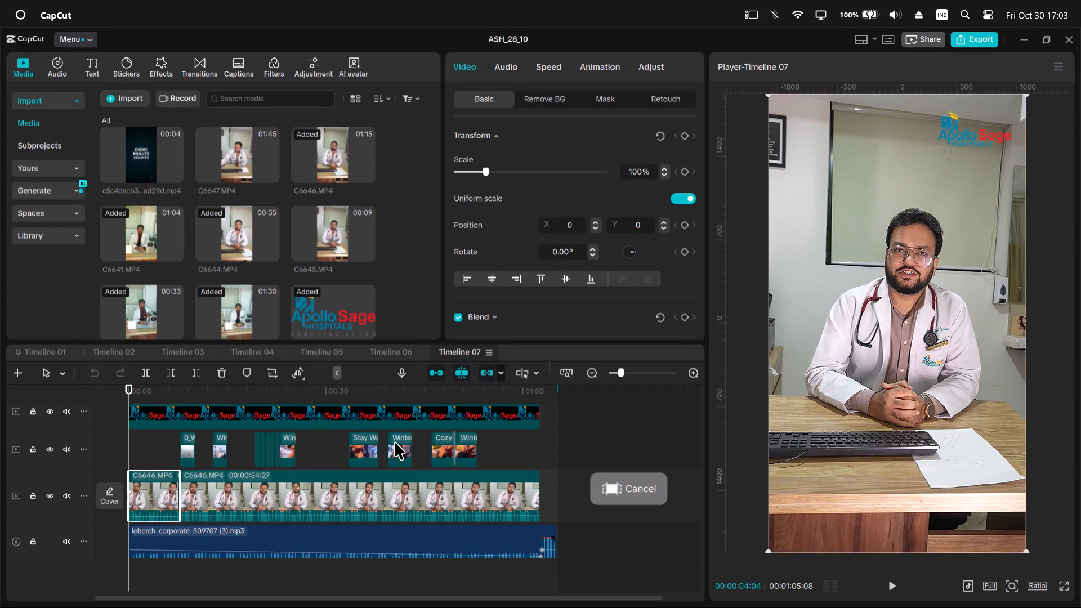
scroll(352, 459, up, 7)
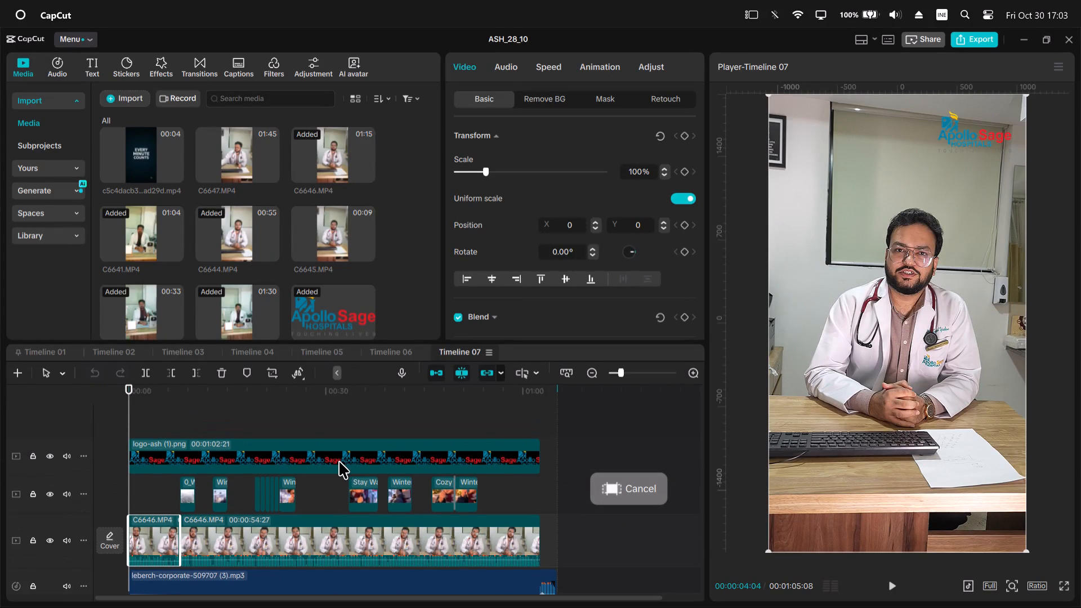
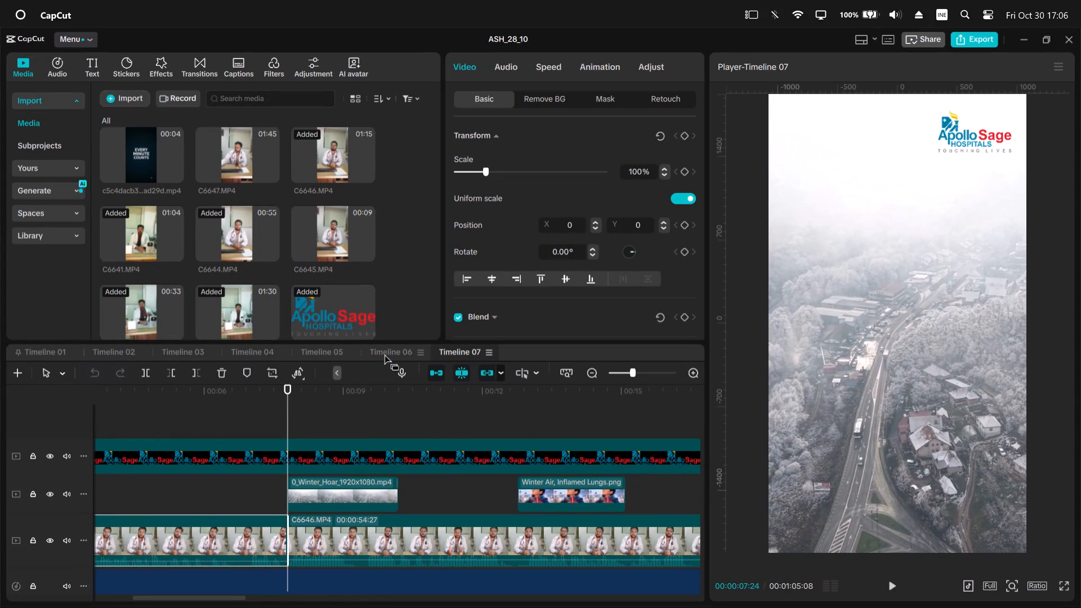
Copy the "Mammography Is Not Very Painful" text clip from Timeline 06 into Timeline 07 at the start of the winter clip.
click(383, 353)
scroll(367, 426, up, 2)
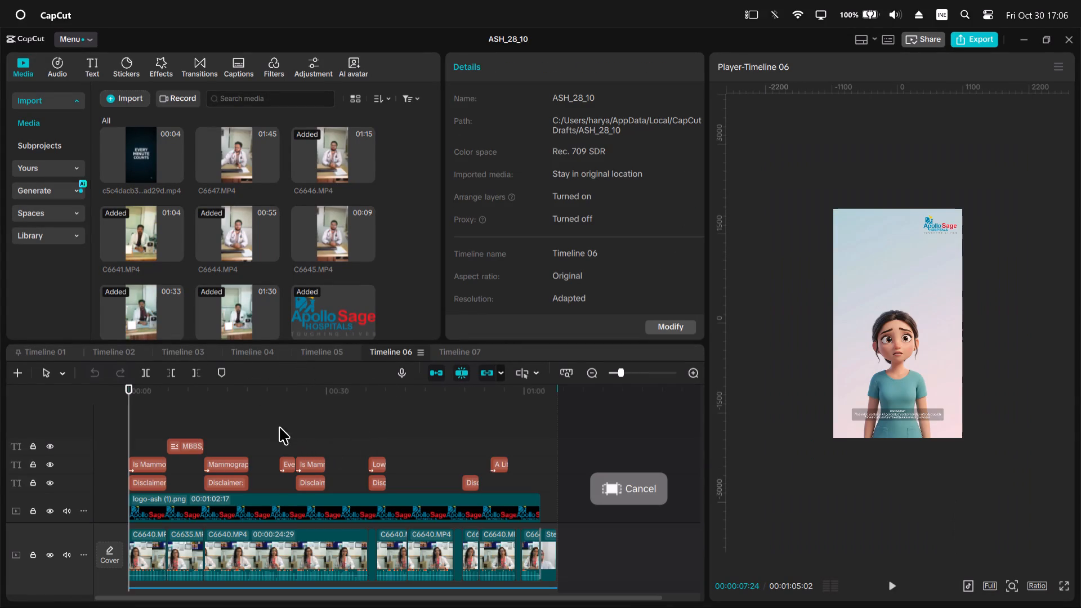
double_click(242, 406)
ctrl+scroll(244, 430, up, 6)
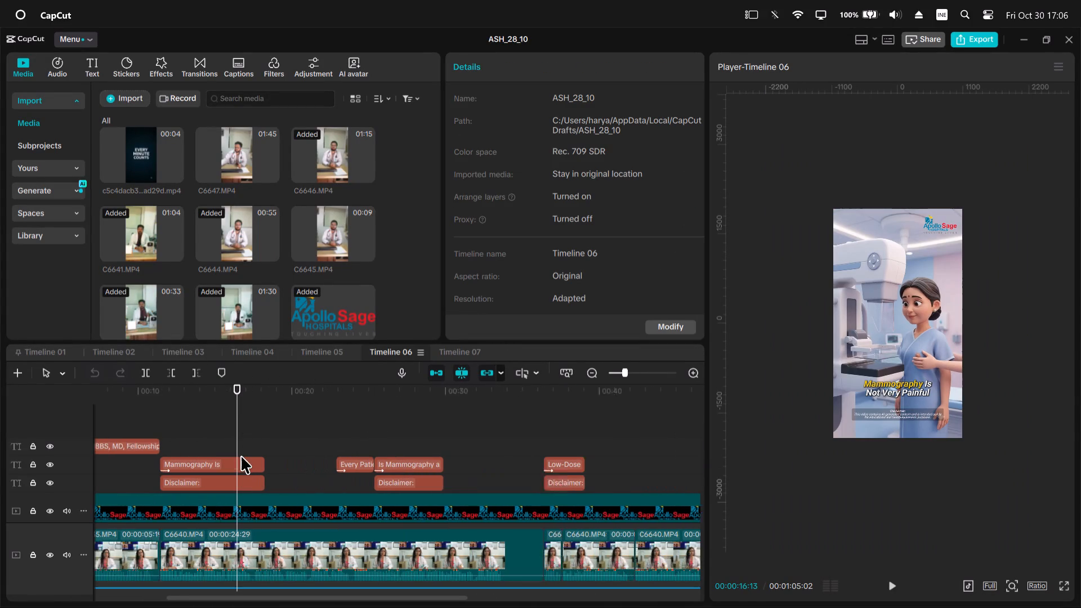
ctrl+scroll(241, 456, up, 1)
click(240, 463)
key(ctrl+c)
key(ctrl+c)
key(ctrl+c)
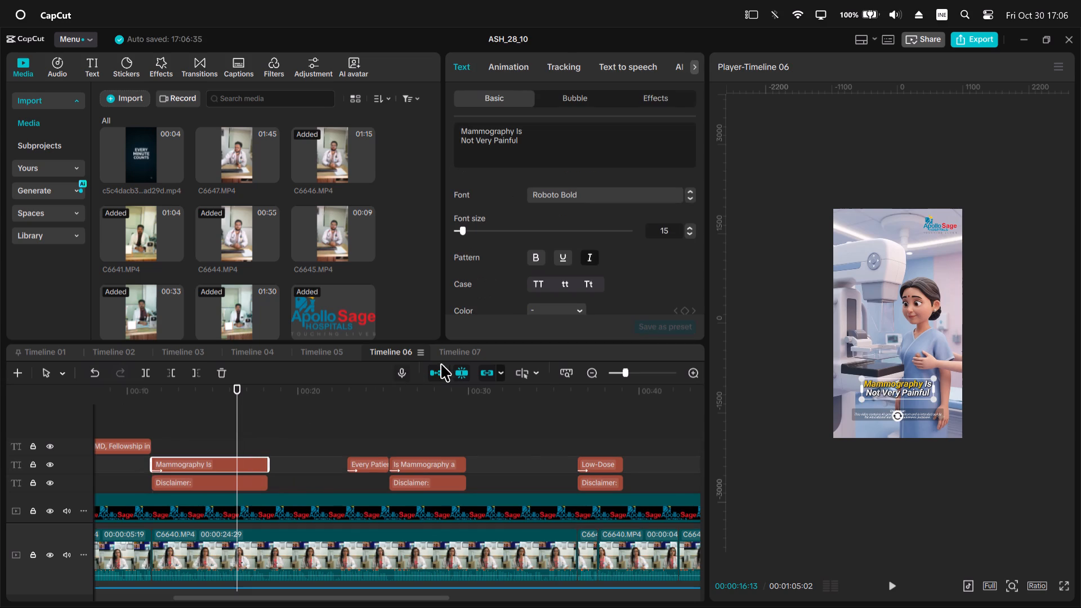
click(463, 355)
key(ctrl+v)
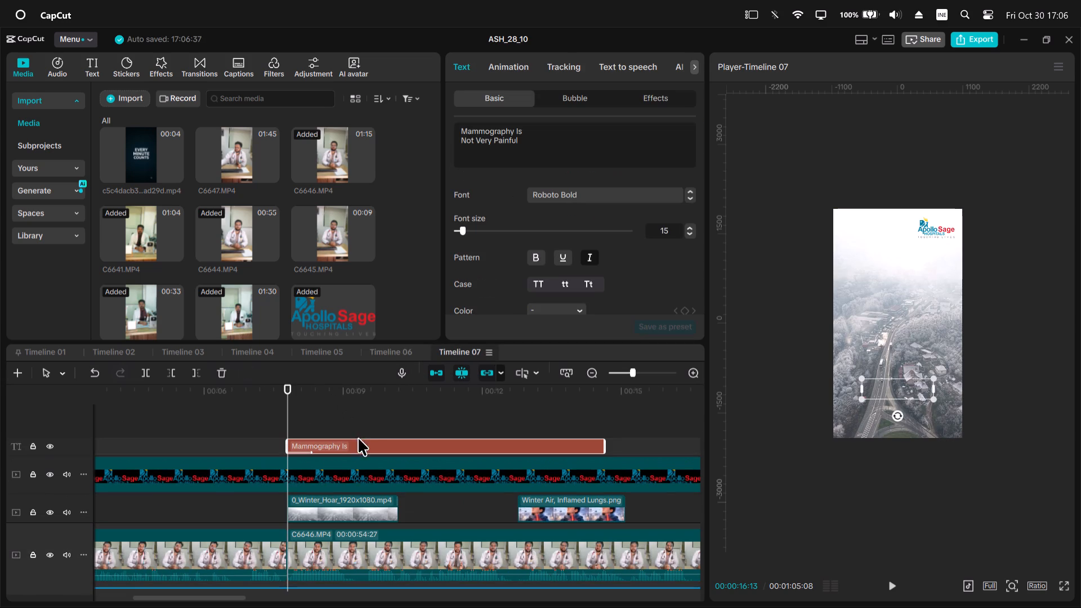
Replace the pasted title's text with "Winter" and "Is Here!" on two lines, without a leading space.
drag(537, 155, 416, 114)
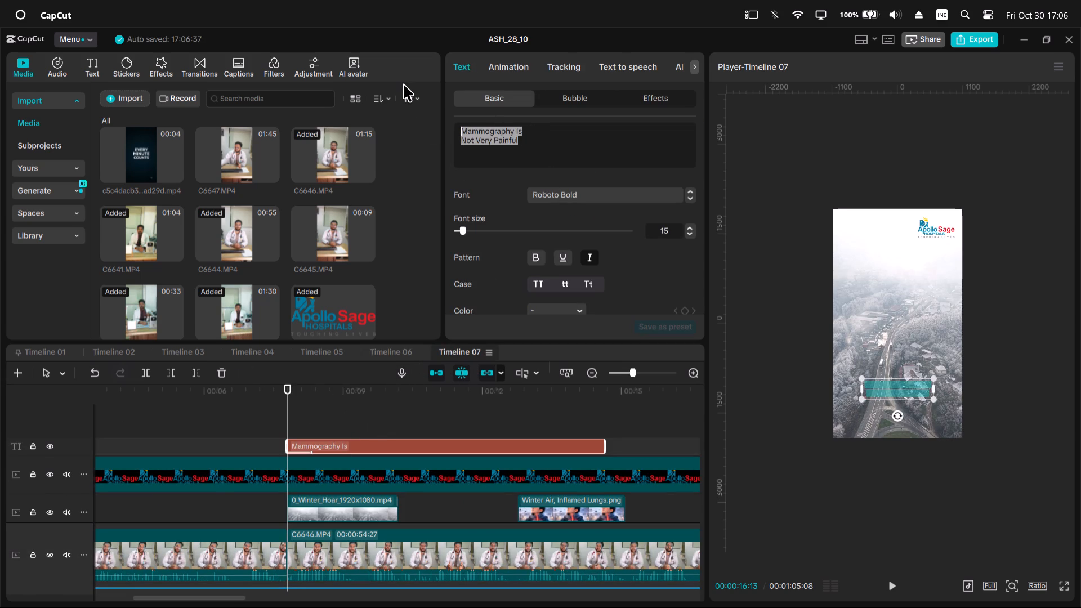
key(ctrl+v)
click(490, 131)
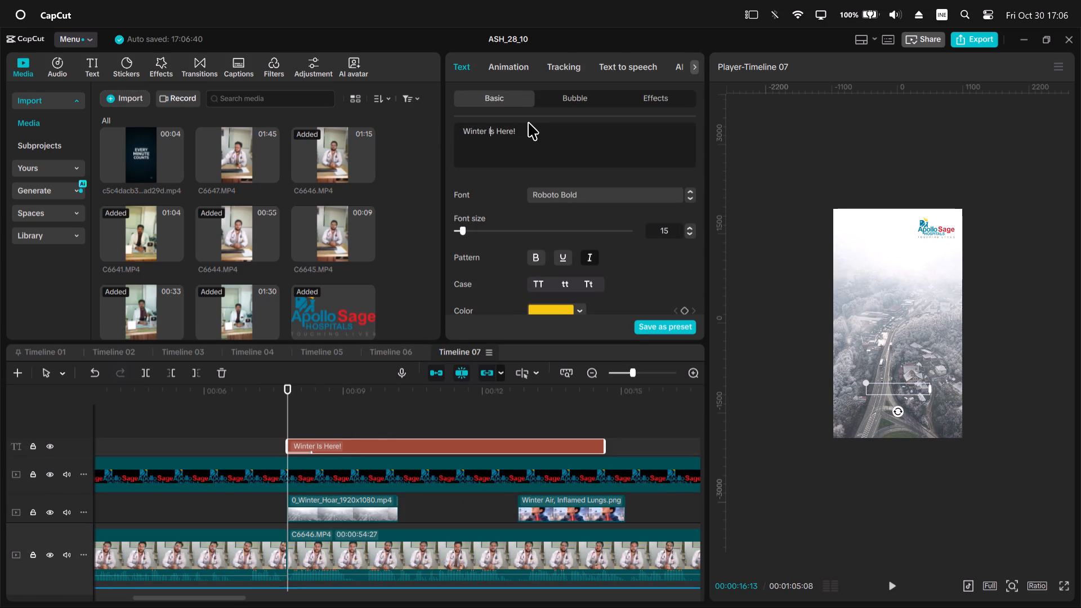
key(Left)
key(BackSpace)
key(Return)
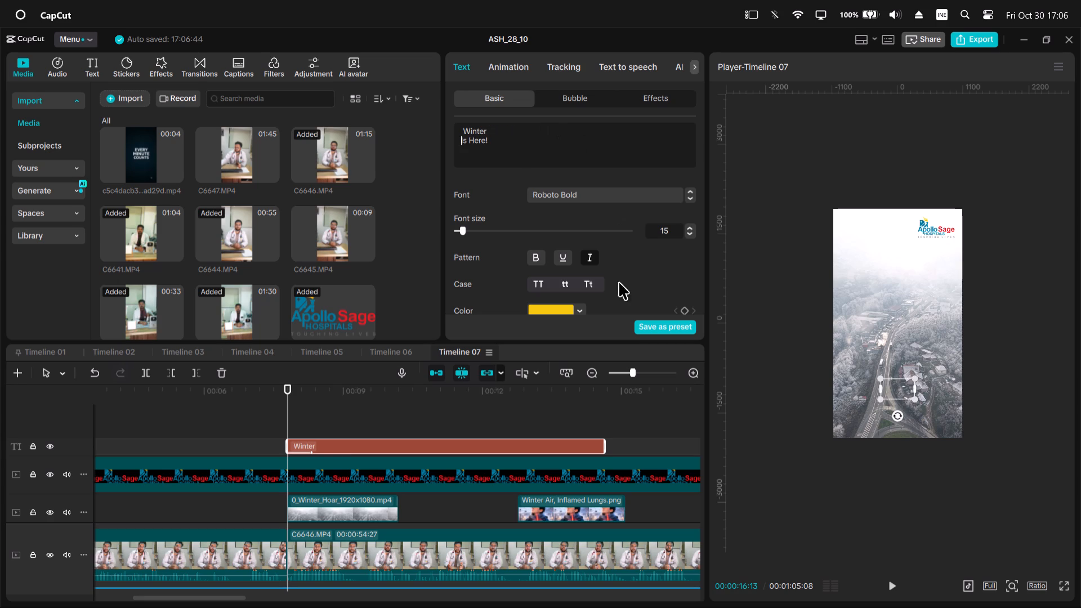
ctrl+scroll(586, 382, up, 9)
click(291, 396)
key(space)
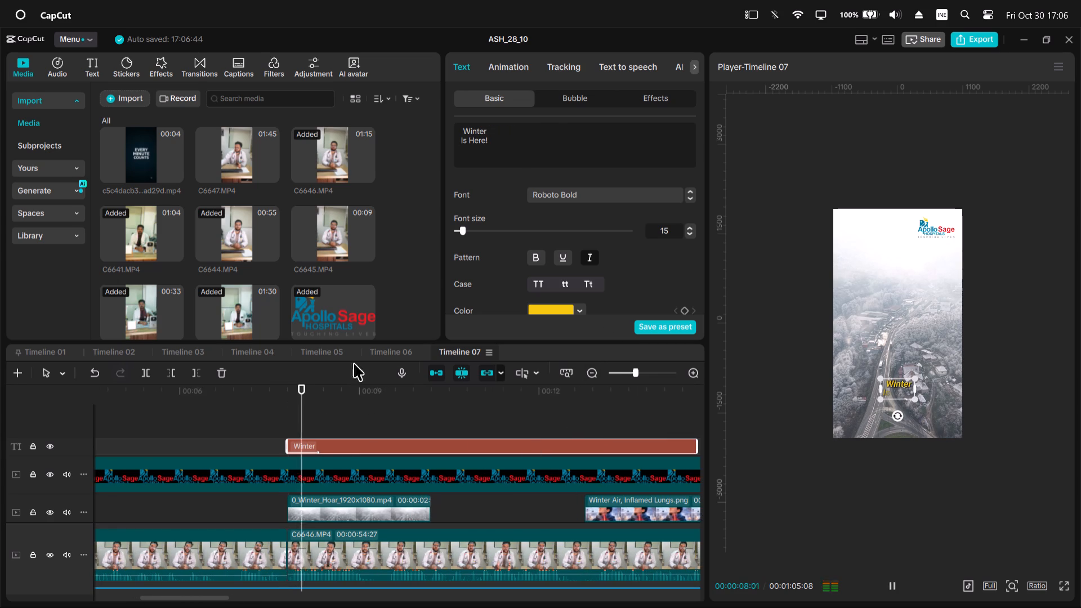
key(space)
drag(464, 130, 441, 128)
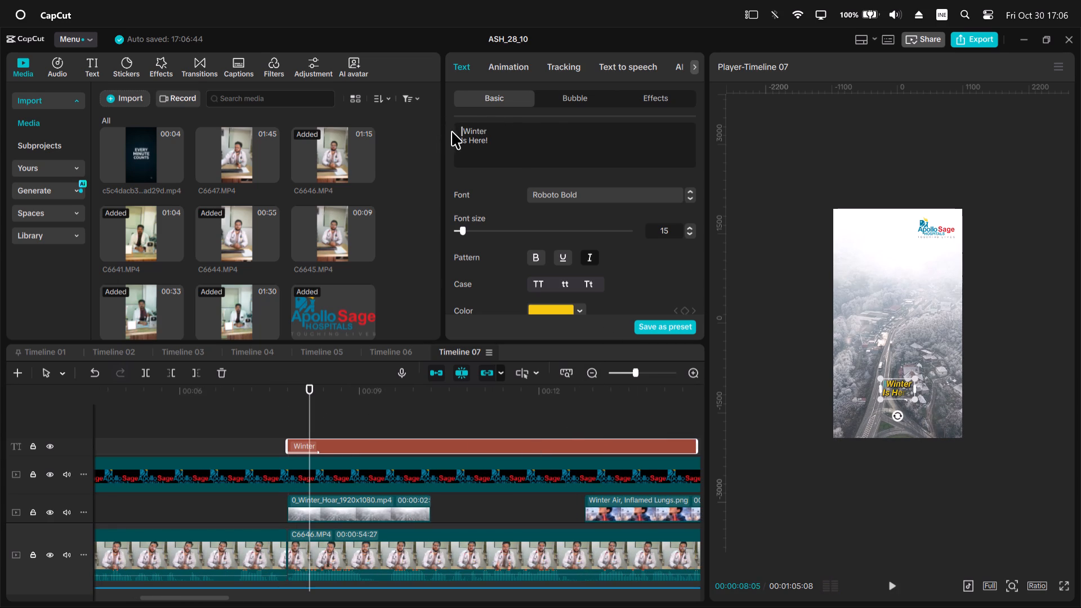
key(BackSpace)
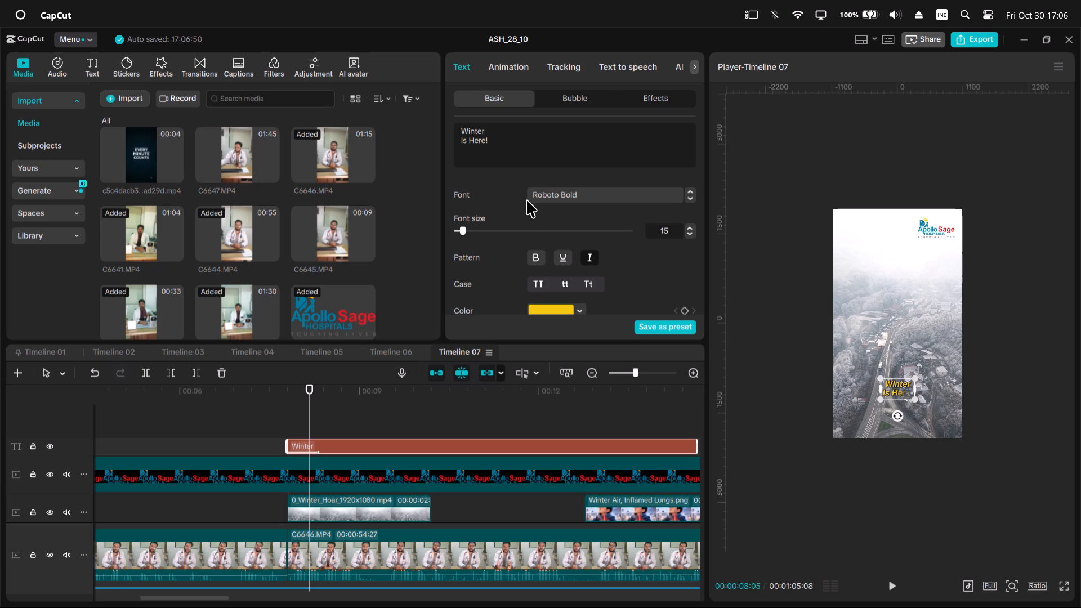
Move the title to the upper part of the frame, just below the logo's height, and scale it up slightly.
ctrl+scroll(898, 301, up, 3)
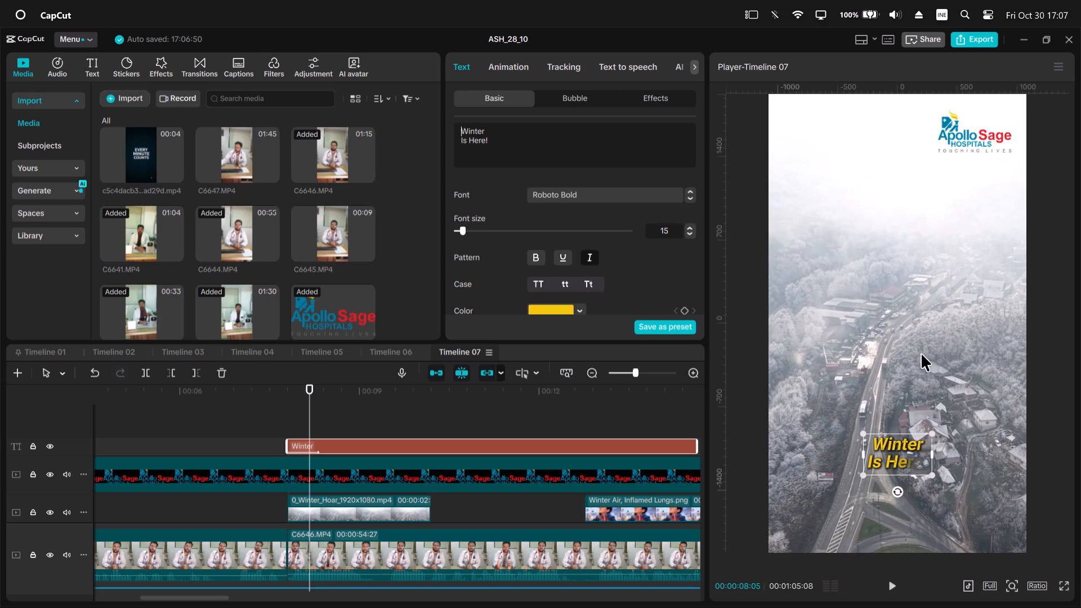
drag(900, 459, 903, 205)
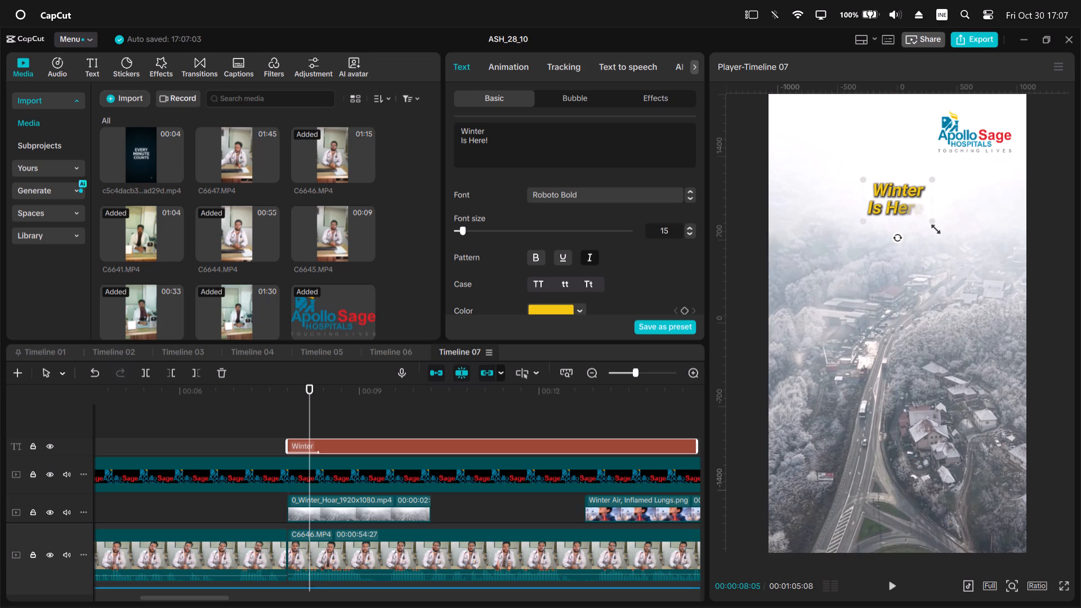
drag(933, 226, 952, 236)
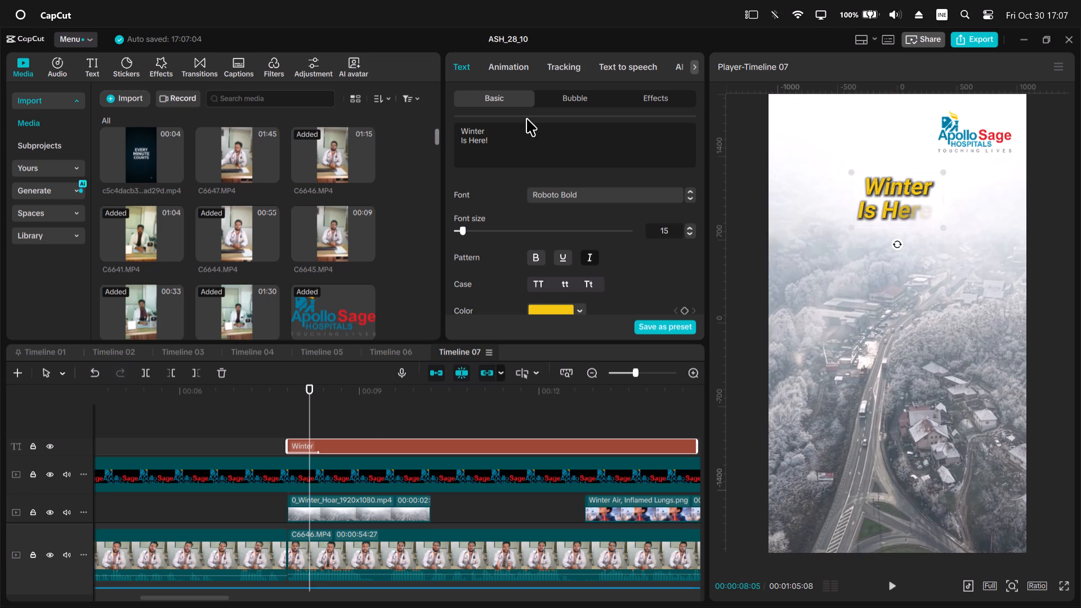
Increase the font size of the word "Winter" only and tighten the title's line spacing to -6.
drag(509, 127, 417, 119)
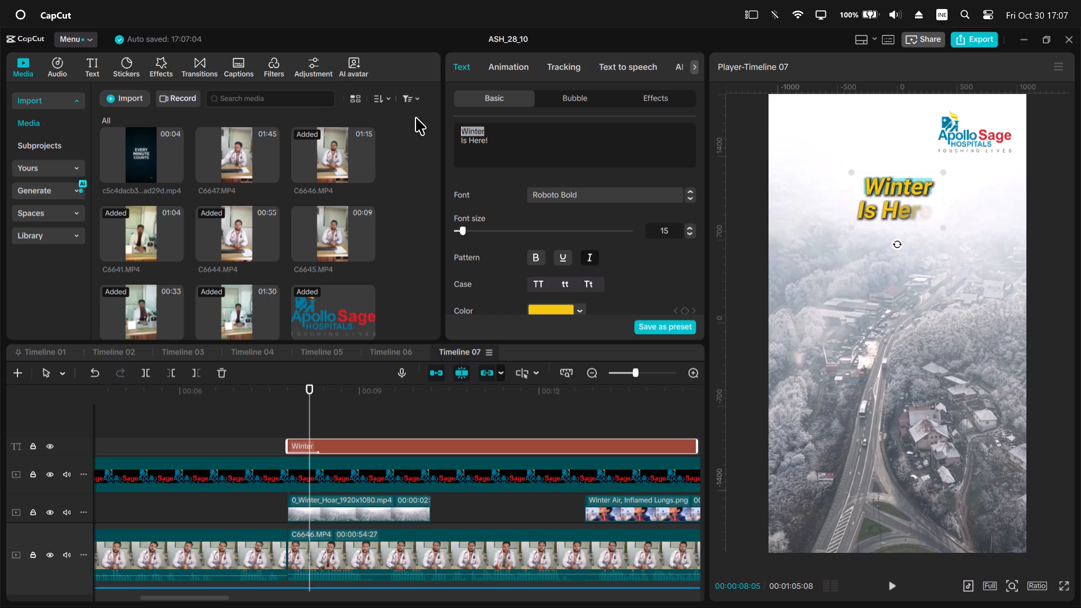
triple_click(690, 230)
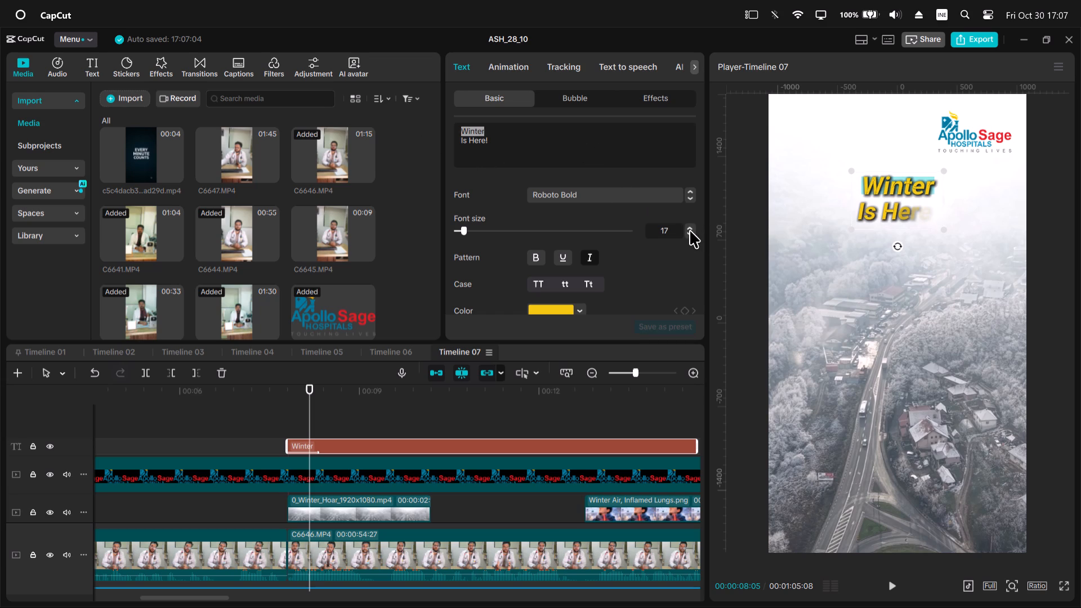
triple_click(690, 230)
scroll(610, 236, down, 3)
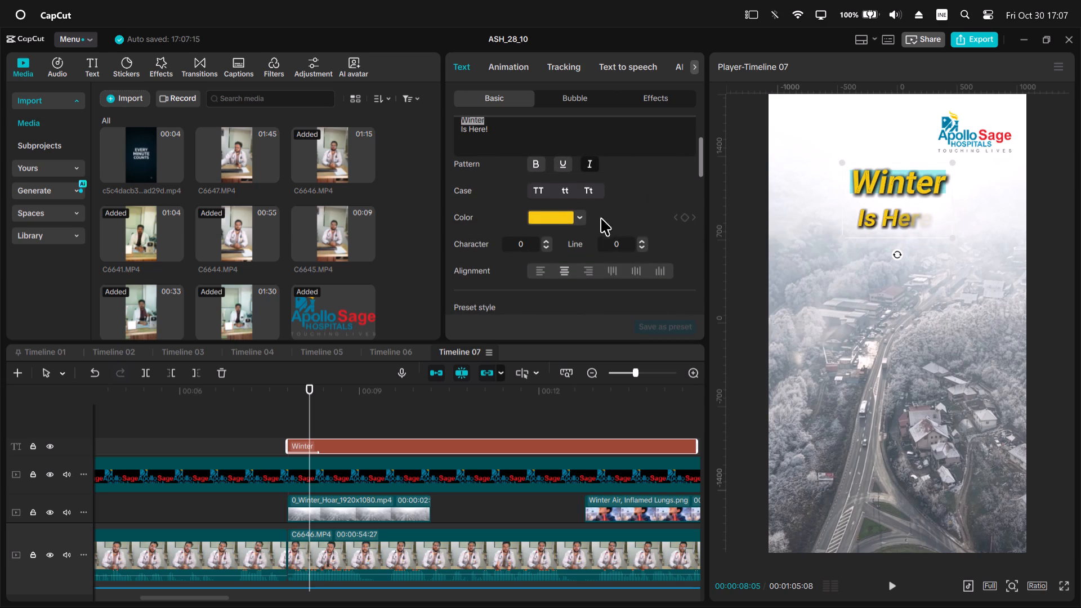
triple_click(639, 246)
triple_click(639, 246)
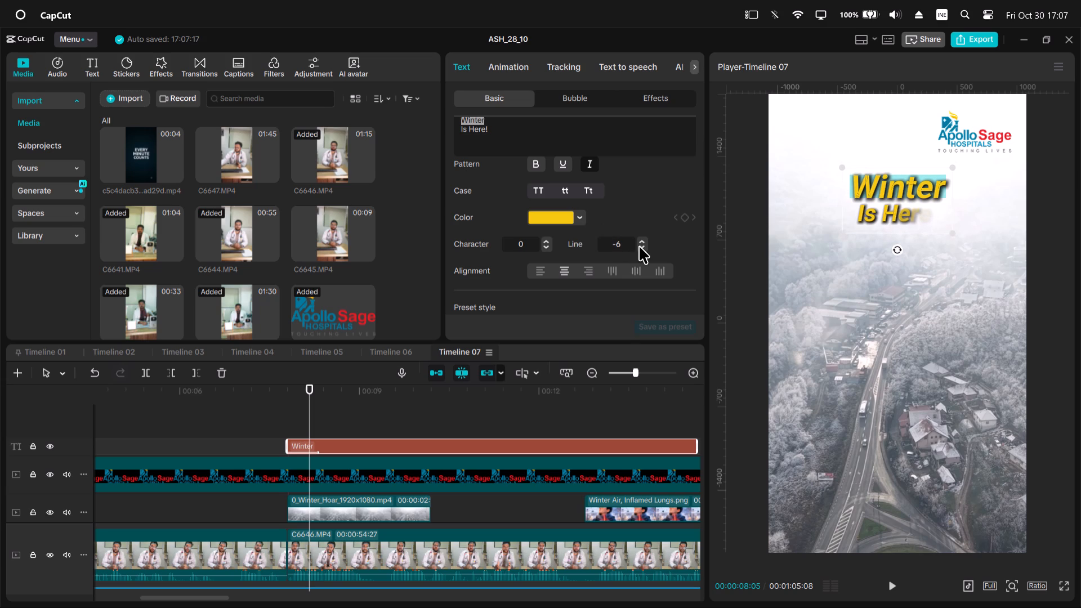
Change the color of the title's second line, "Is Here!", to white.
scroll(590, 245, up, 3)
drag(524, 141, 452, 141)
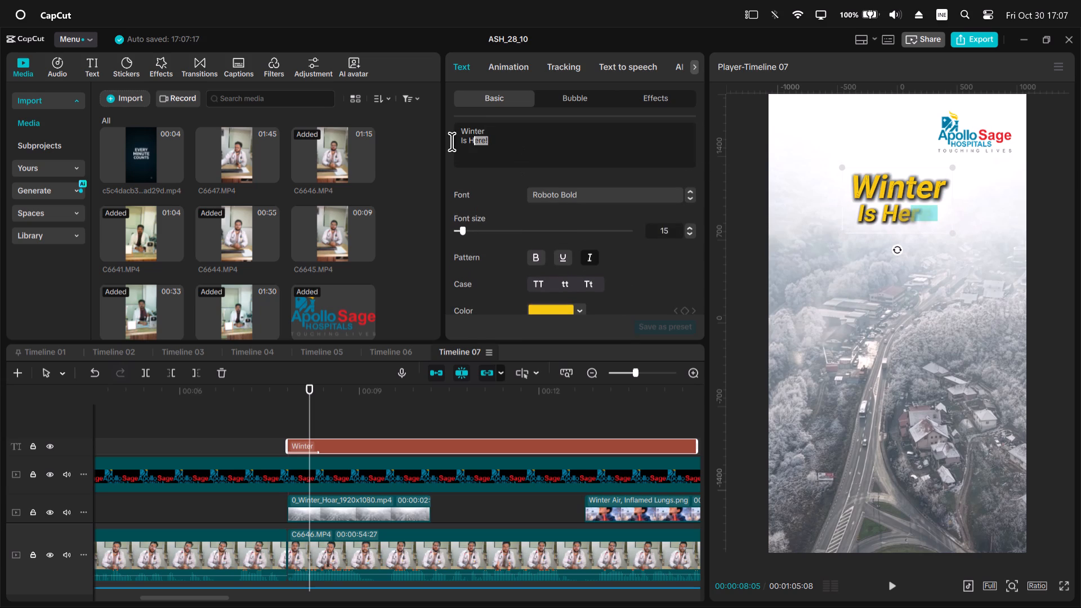
drag(452, 141, 444, 141)
click(554, 314)
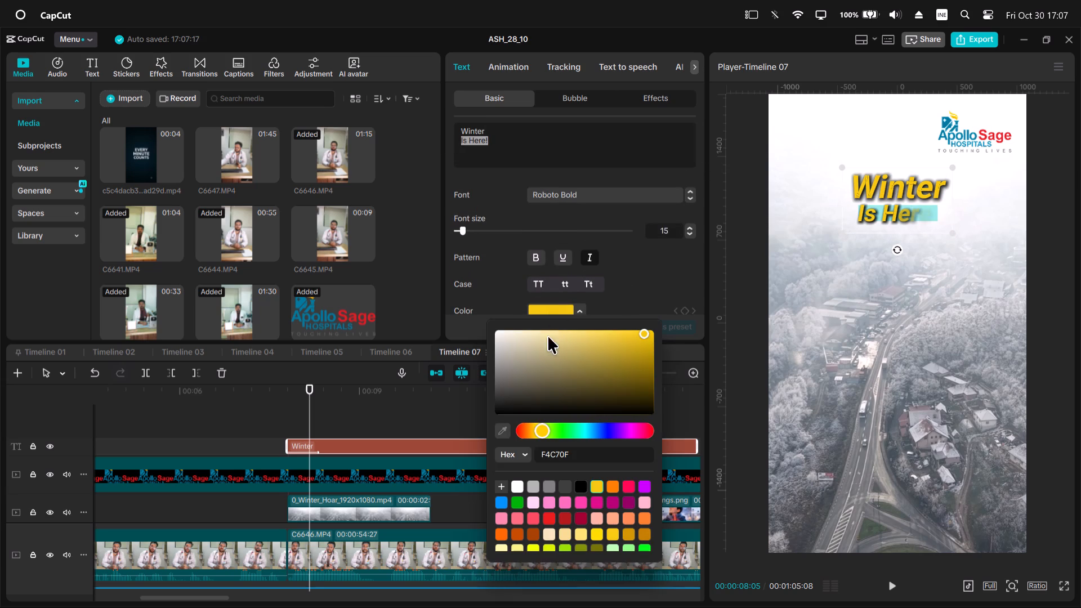
drag(540, 359, 466, 312)
click(508, 149)
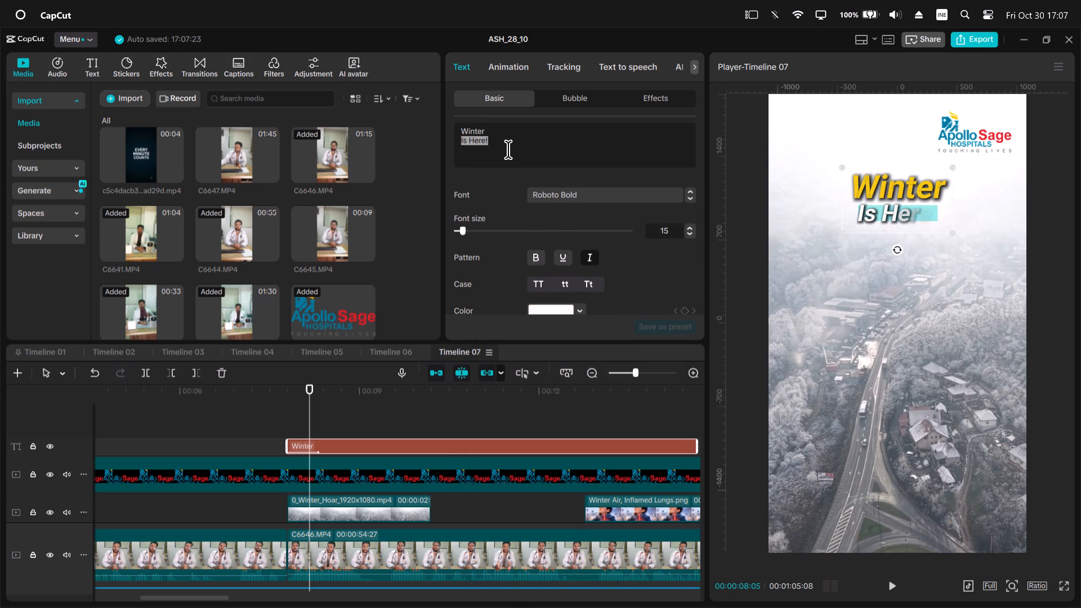
Soften the title's shadow with 30% opacity, 4% blurriness and a distance of 11.
scroll(509, 239, down, 10)
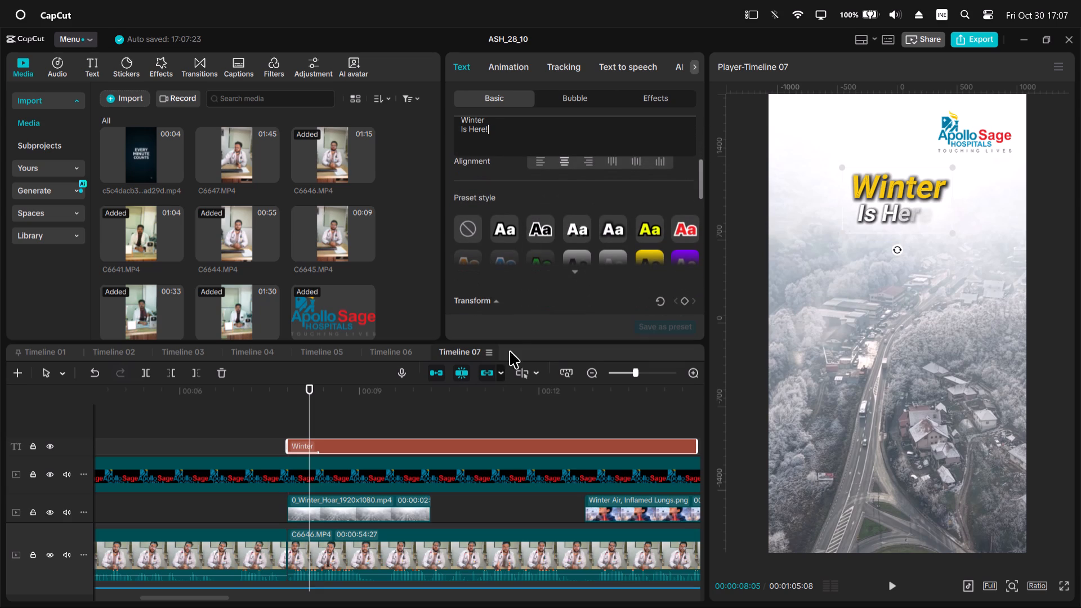
click(365, 446)
click(387, 515)
click(370, 452)
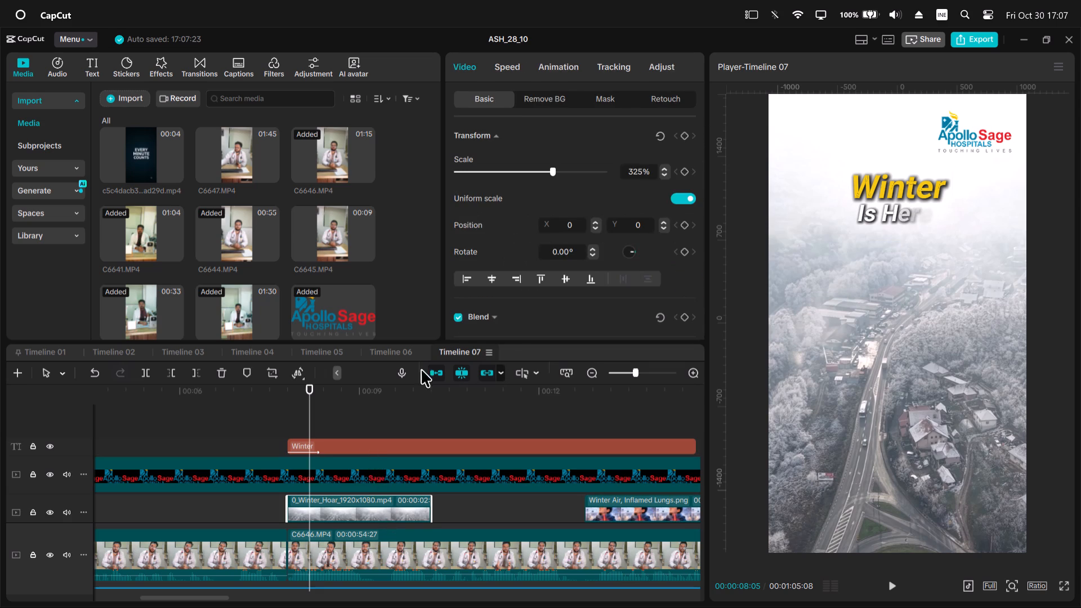
scroll(545, 157, down, 20)
scroll(545, 157, down, 3)
scroll(521, 217, down, 3)
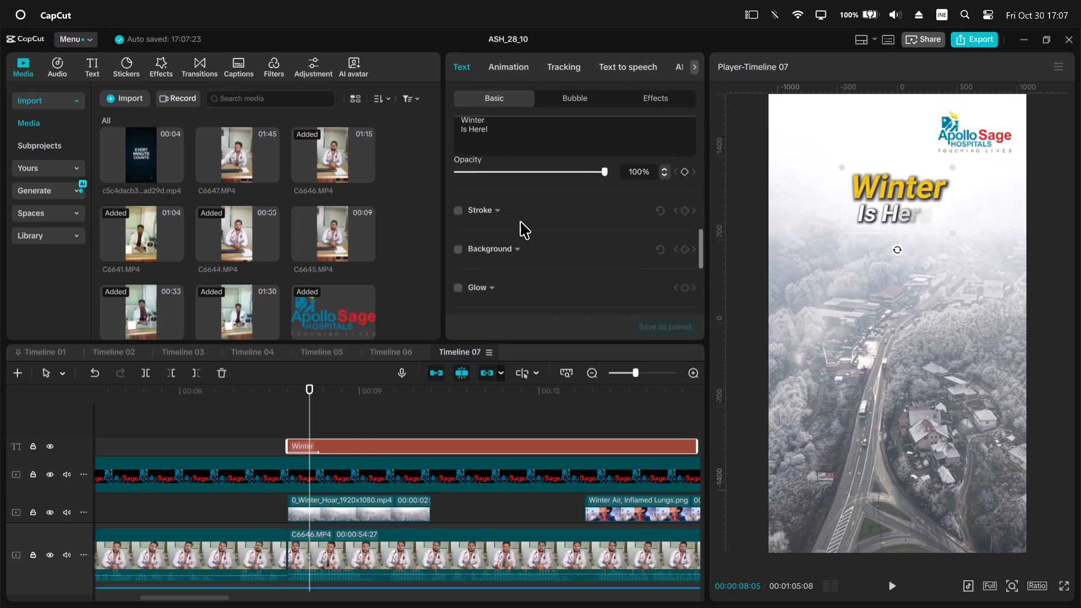
scroll(520, 221, down, 7)
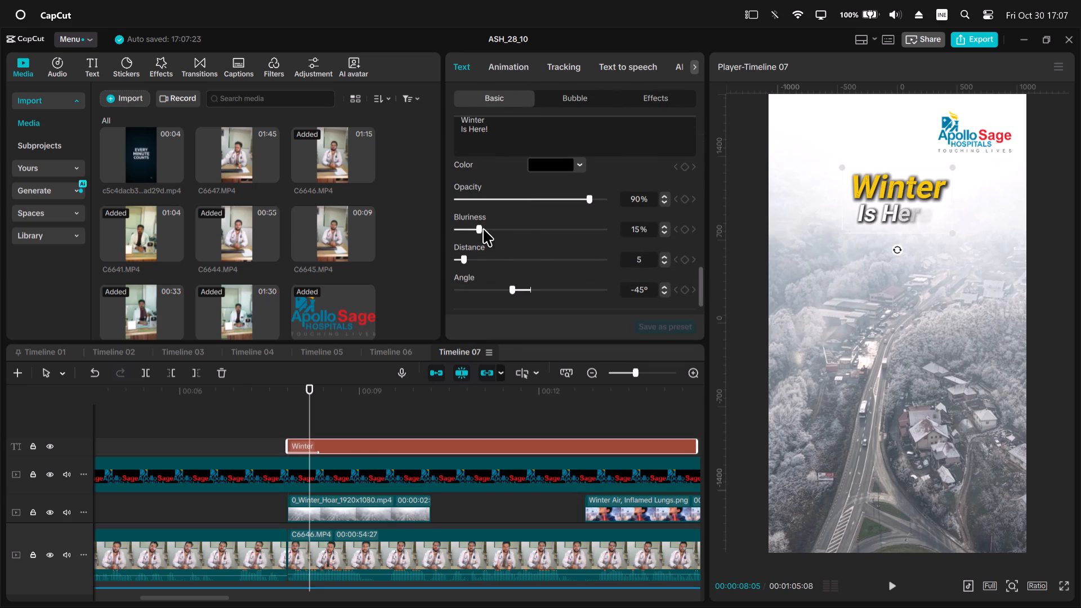
drag(483, 229, 466, 236)
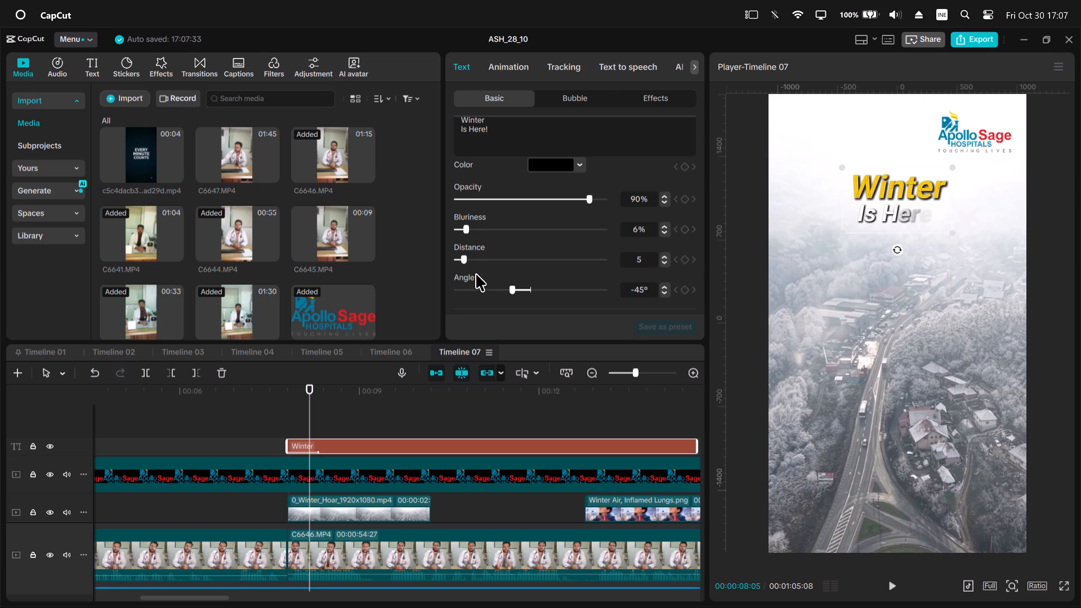
drag(468, 265, 496, 272)
click(530, 197)
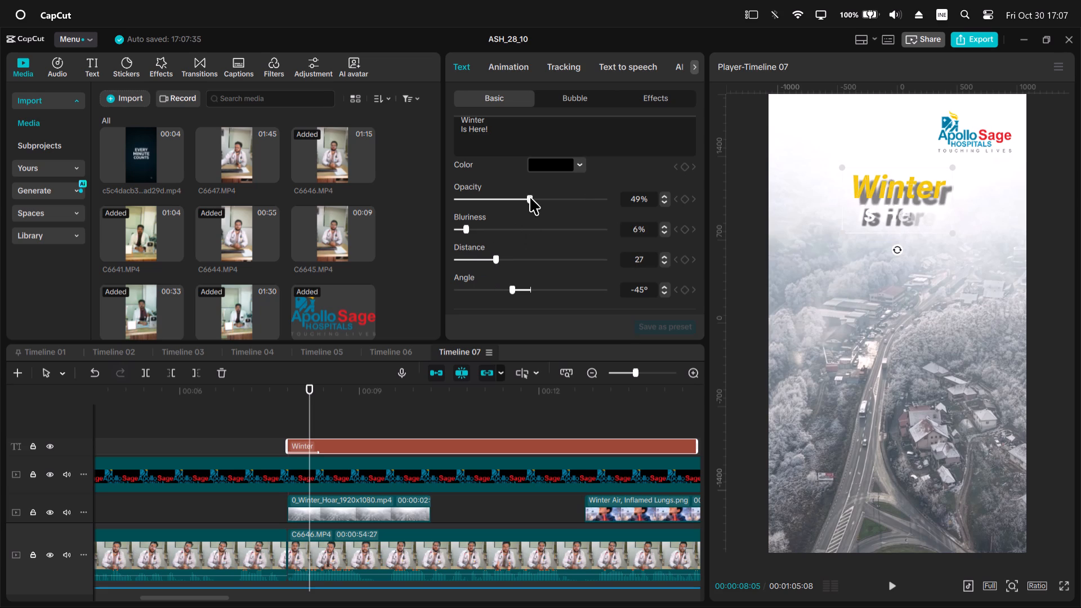
drag(530, 197, 502, 197)
drag(471, 225, 484, 231)
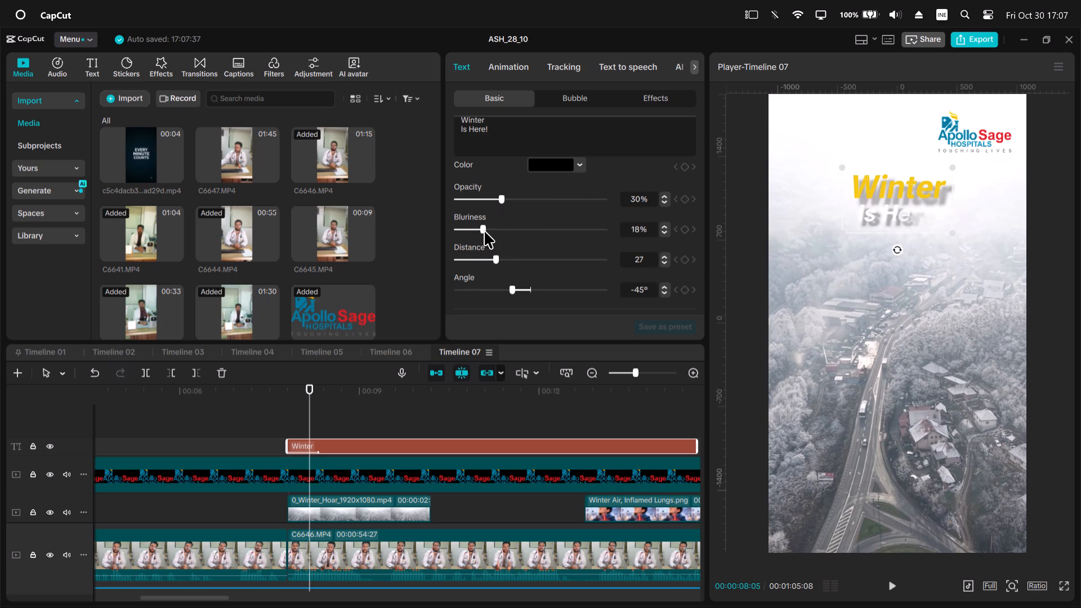
drag(484, 231, 462, 229)
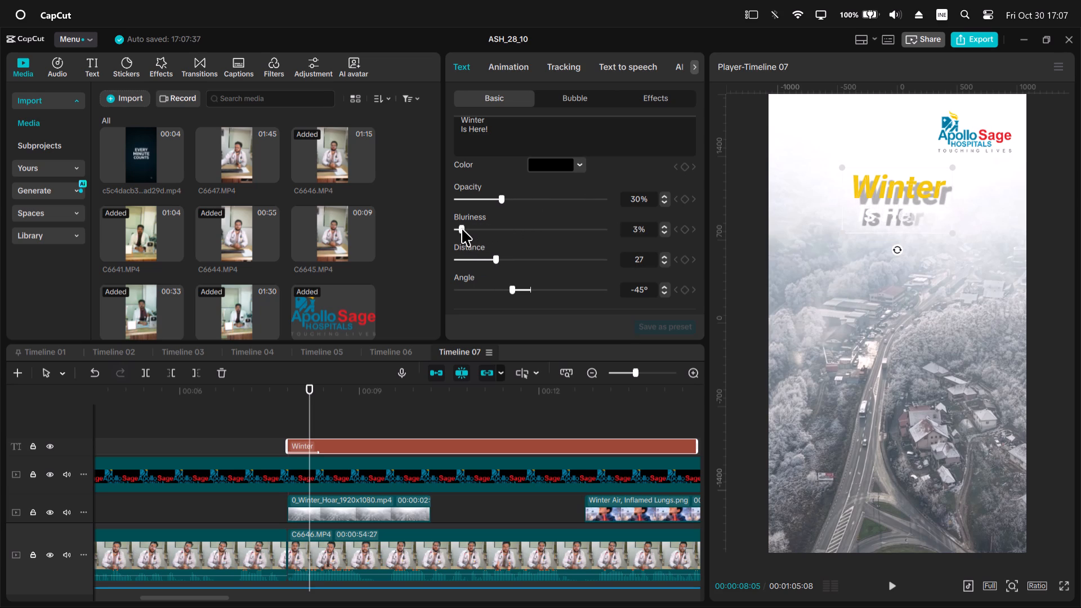
drag(462, 229, 466, 236)
drag(466, 236, 462, 236)
drag(492, 258, 472, 257)
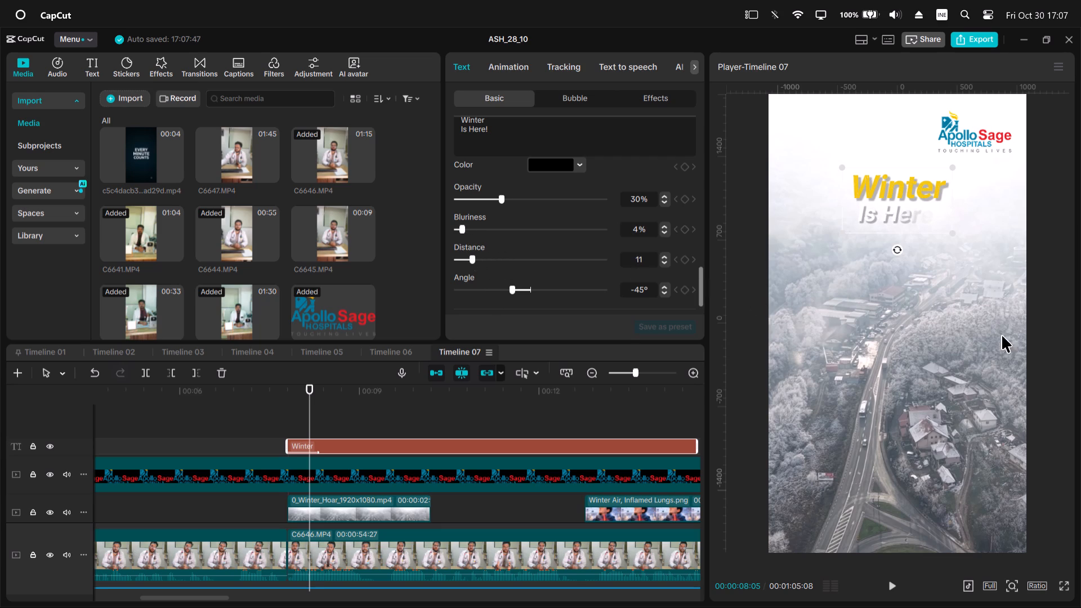
Preview the title and trim its end to match the end of the winter clip at 00:00:10:06.
click(1034, 325)
key(space)
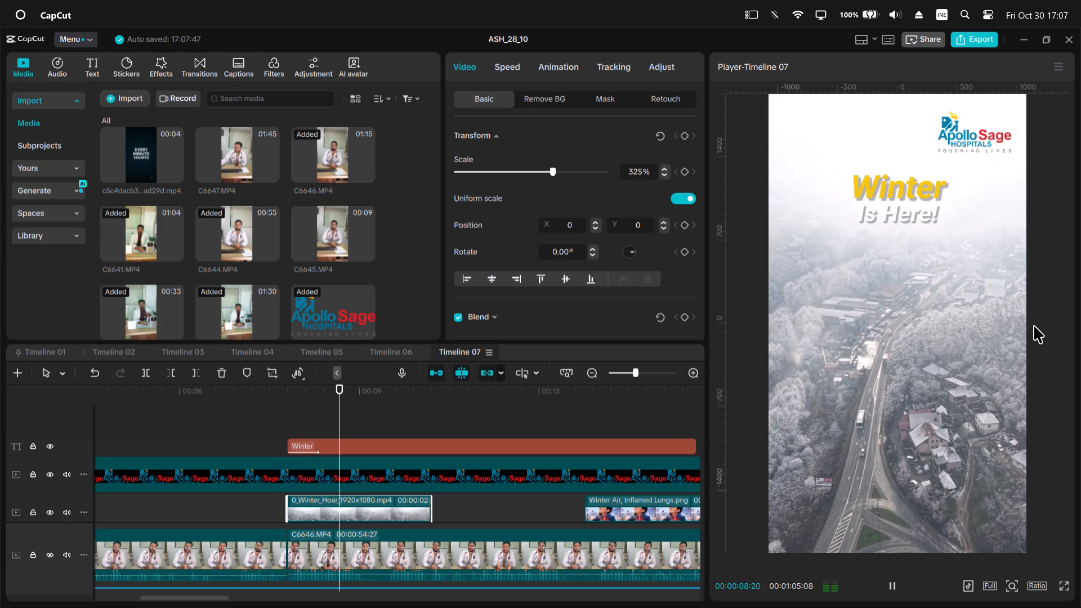
drag(331, 399, 402, 418)
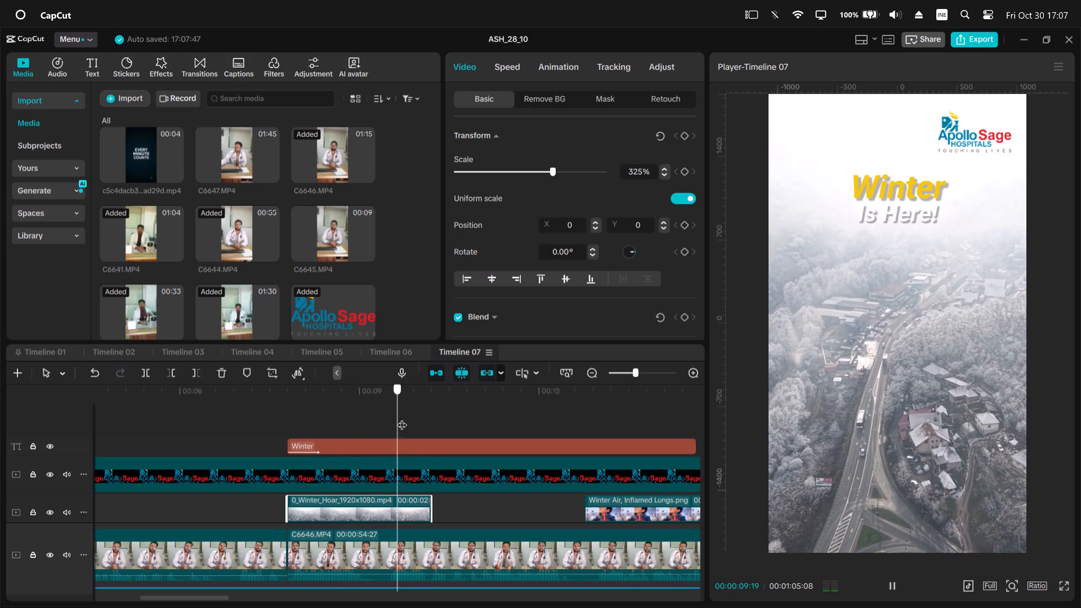
drag(402, 418, 430, 425)
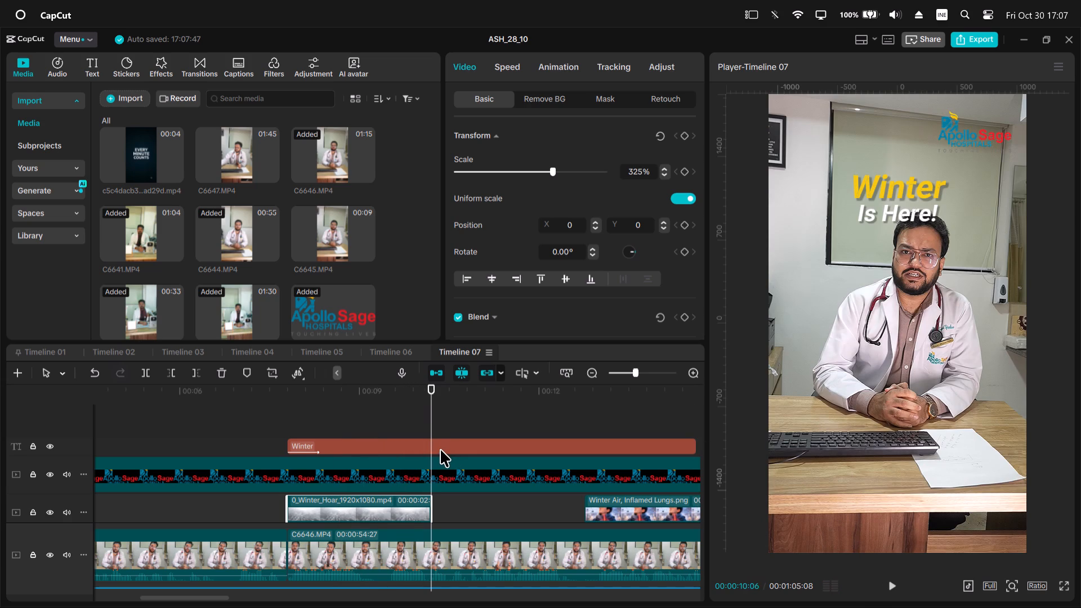
click(440, 449)
key(w)
drag(338, 390, 306, 394)
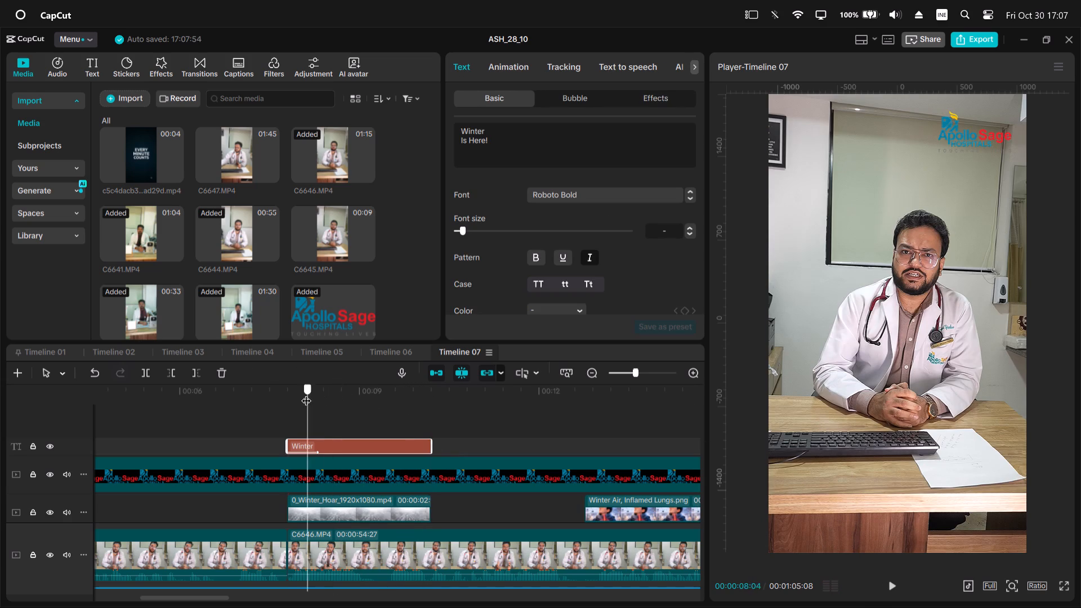
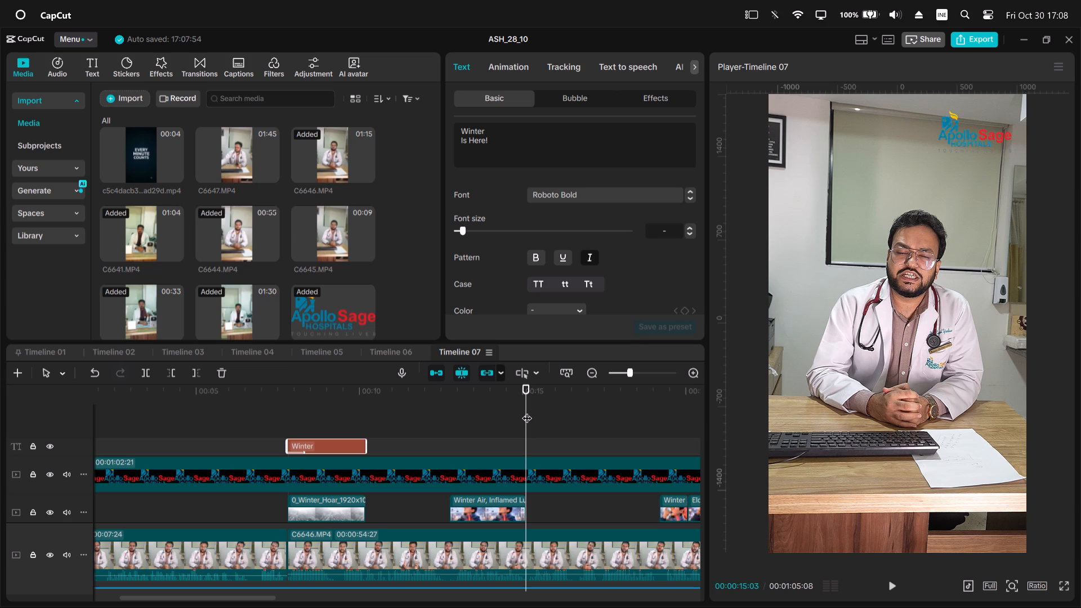
Play the doctor's footage around the lungs clip to find where the next title should start.
text(c)
key(space)
key(space)
key(ctrl+z)
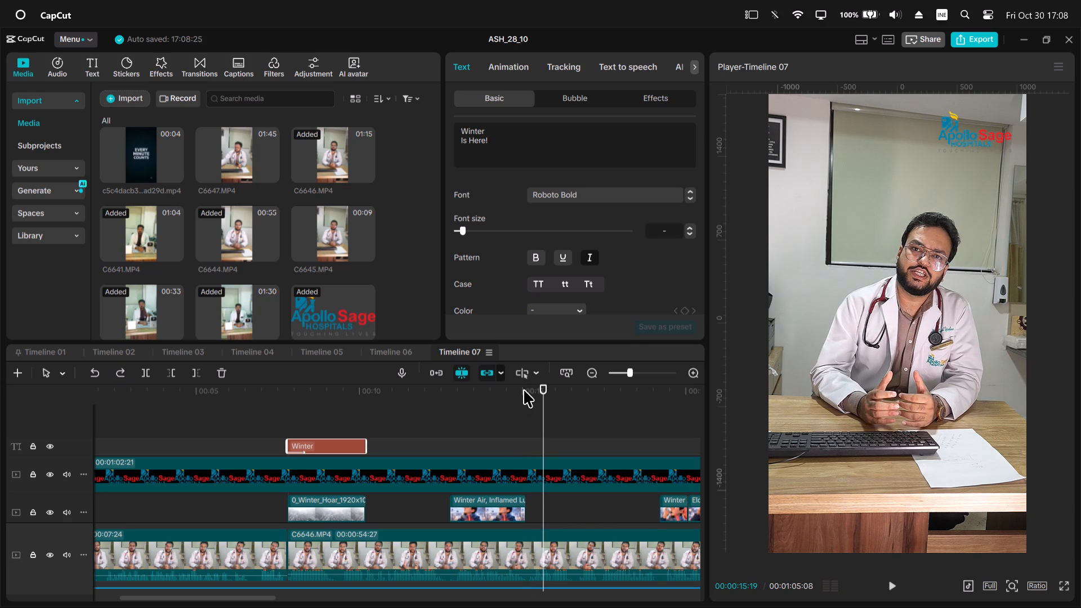
click(446, 402)
key(space)
ctrl+scroll(508, 435, down, 4)
alt+scroll(508, 435, down, 3)
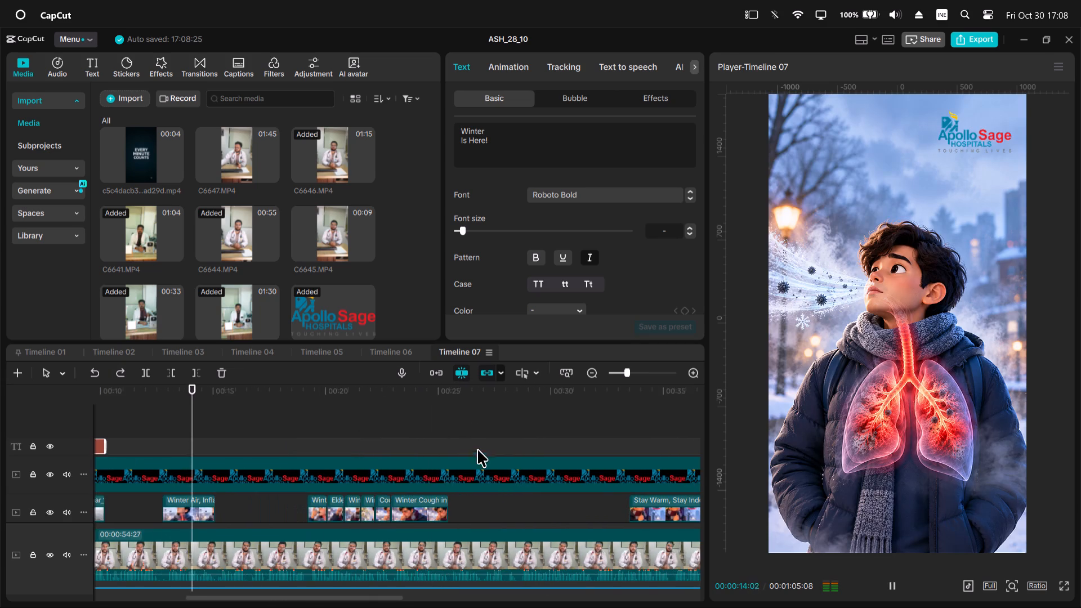
ctrl+scroll(452, 461, up, 7)
scroll(342, 471, right, 1)
key(space)
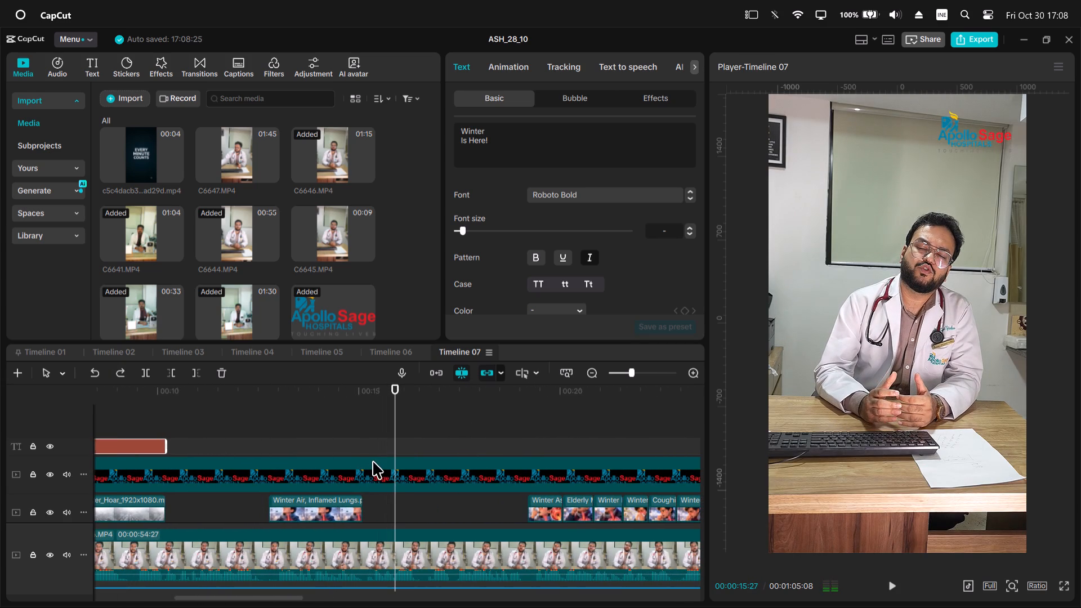
ctrl+scroll(372, 461, down, 3)
key(space)
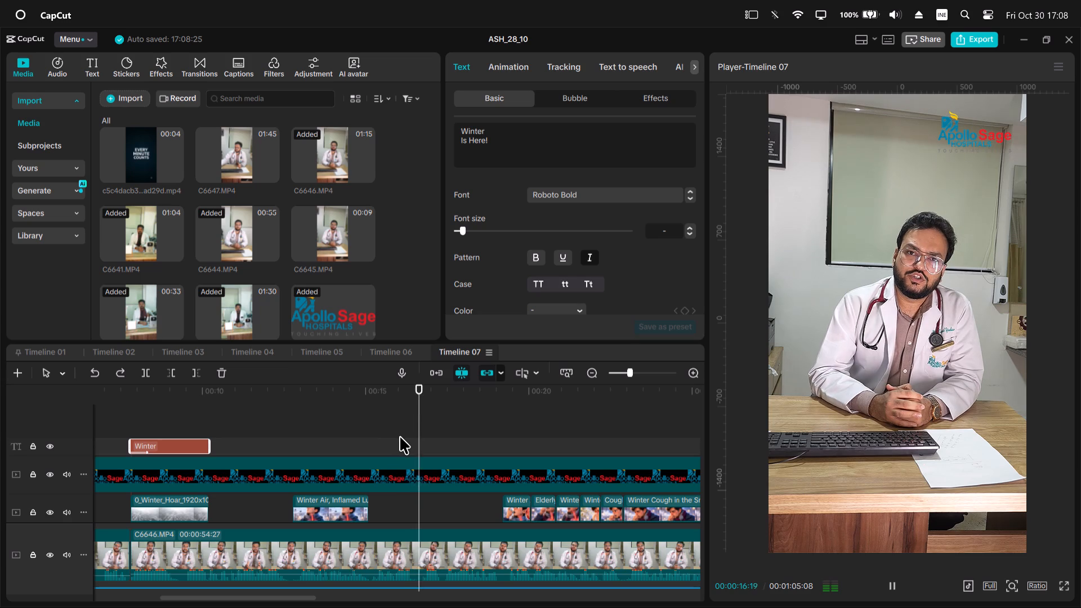
key(space)
key(space)
key(space)
Paste the styled title at 00:00:15:28 on the Winter title's track, with the text "People with Respiratory Conditions".
drag(394, 408, 386, 407)
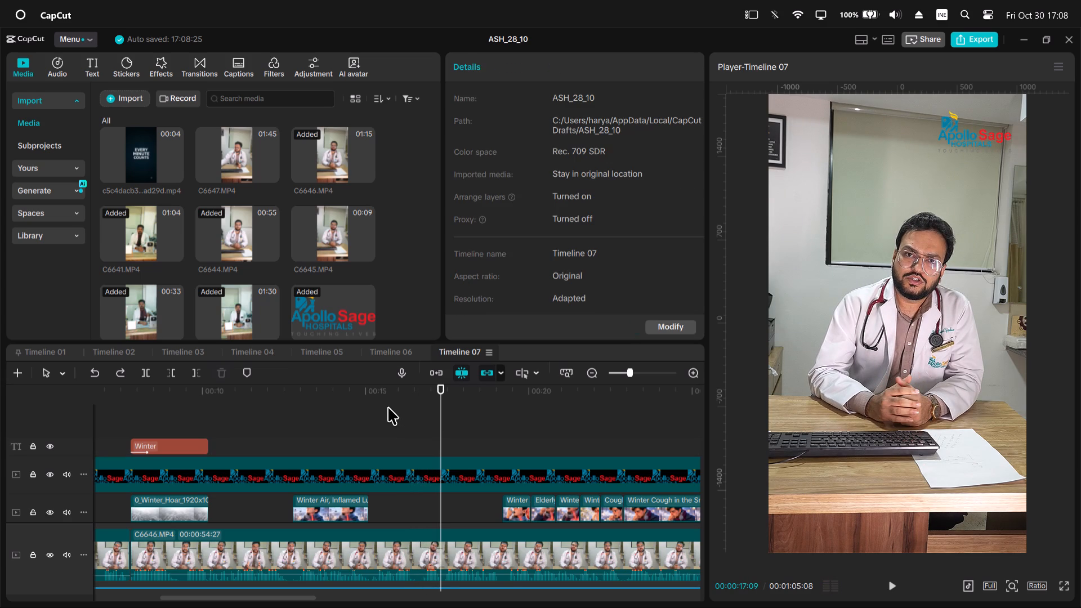
click(388, 403)
drag(388, 403, 397, 412)
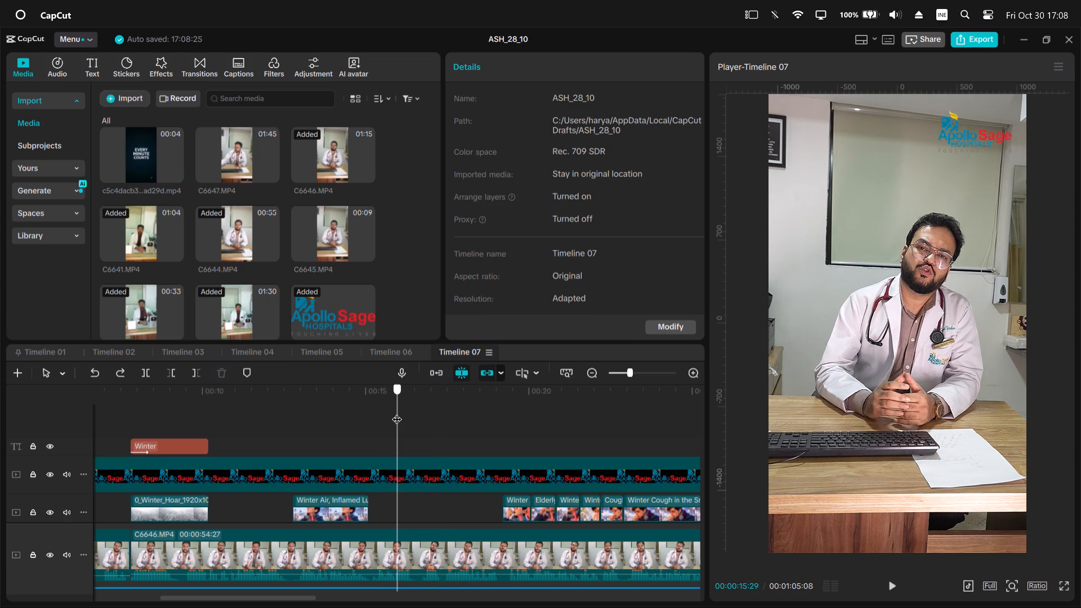
drag(397, 412, 396, 412)
key(ctrl+v)
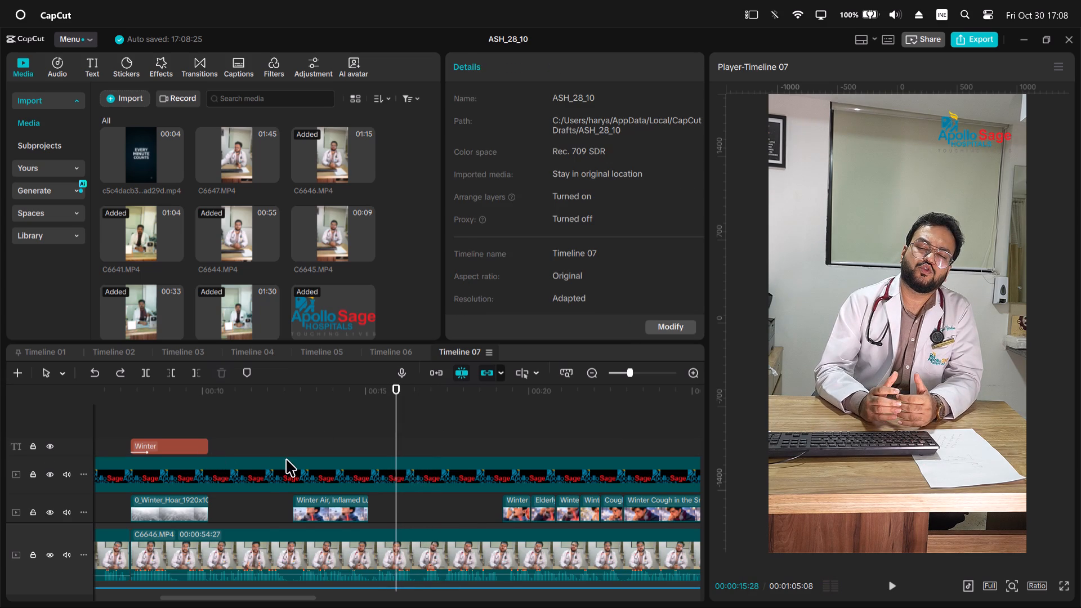
drag(549, 154, 385, 88)
key(ctrl+v)
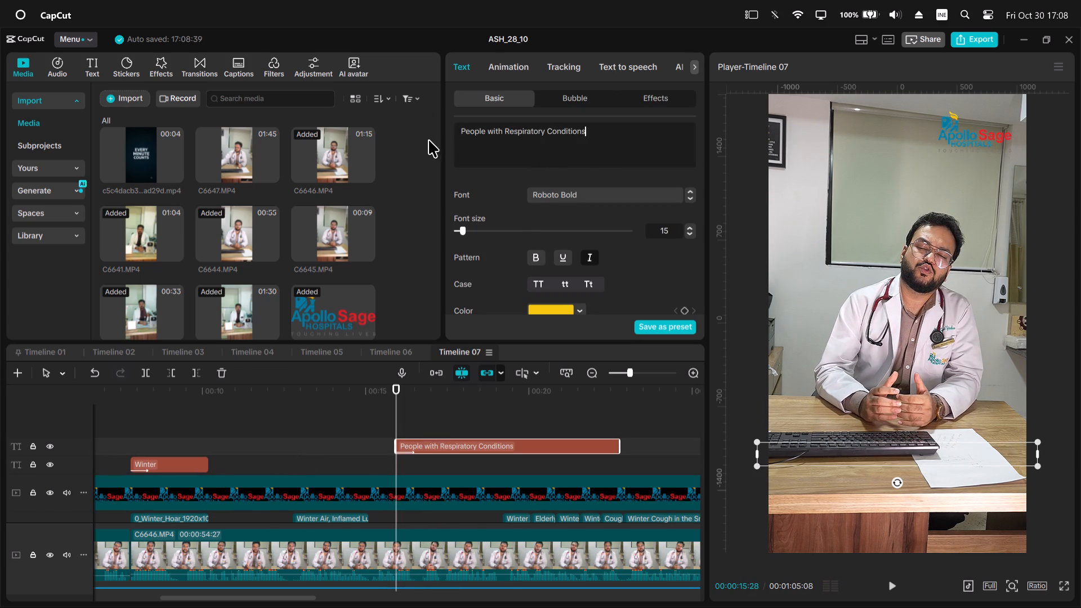
drag(437, 445, 439, 461)
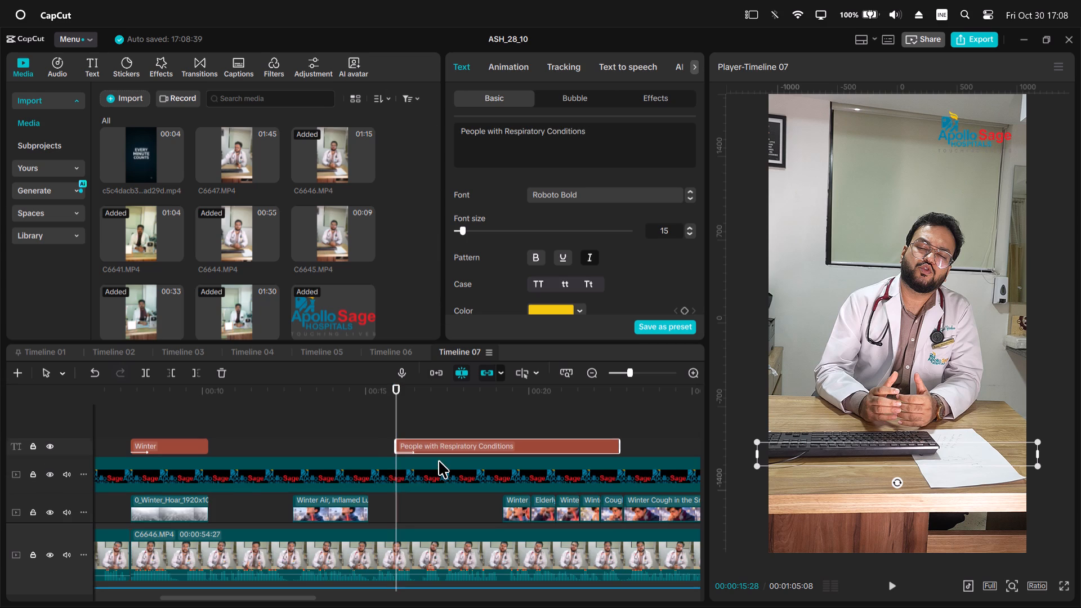
Break the new title into two lines, "People with" and "Respiratory Conditions".
key(space)
key(space)
click(507, 131)
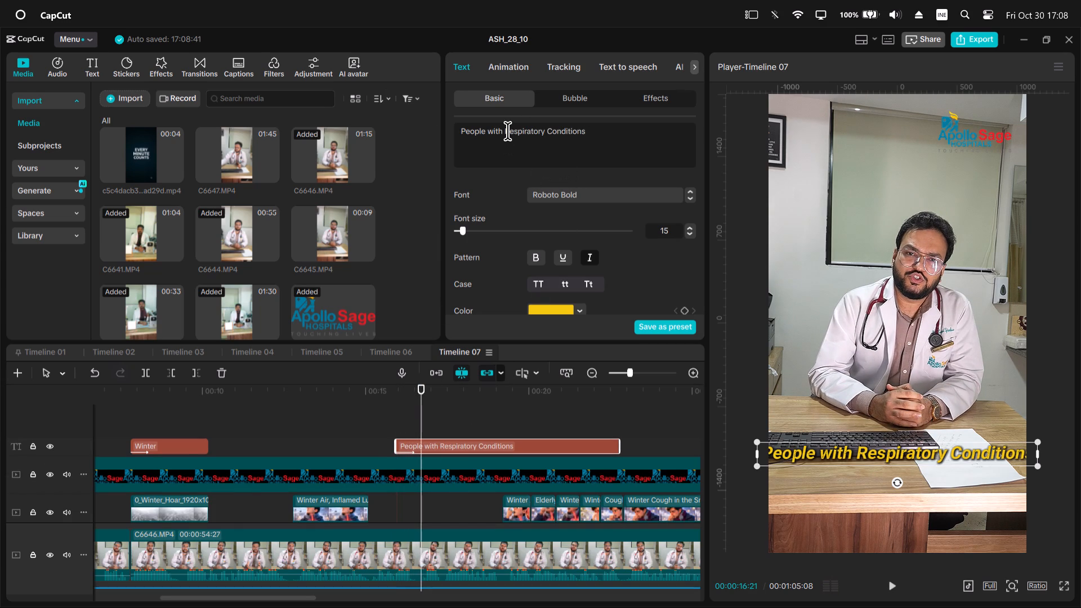
key(Left)
key(BackSpace)
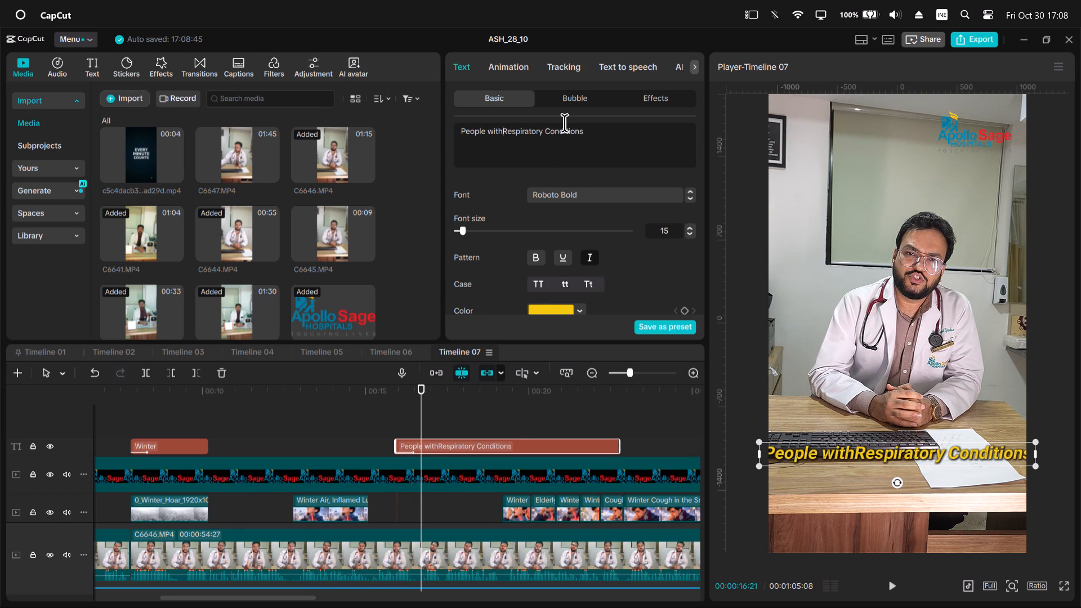
key(Return)
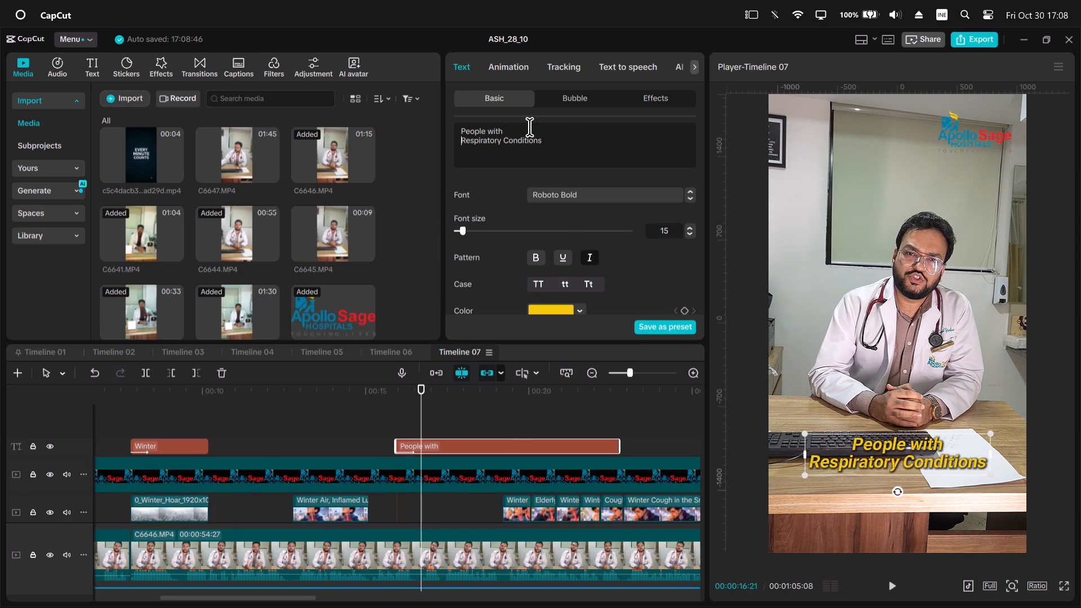
Color the title's first line, "People with", white and move the whole title slightly higher in the frame.
drag(504, 135, 434, 126)
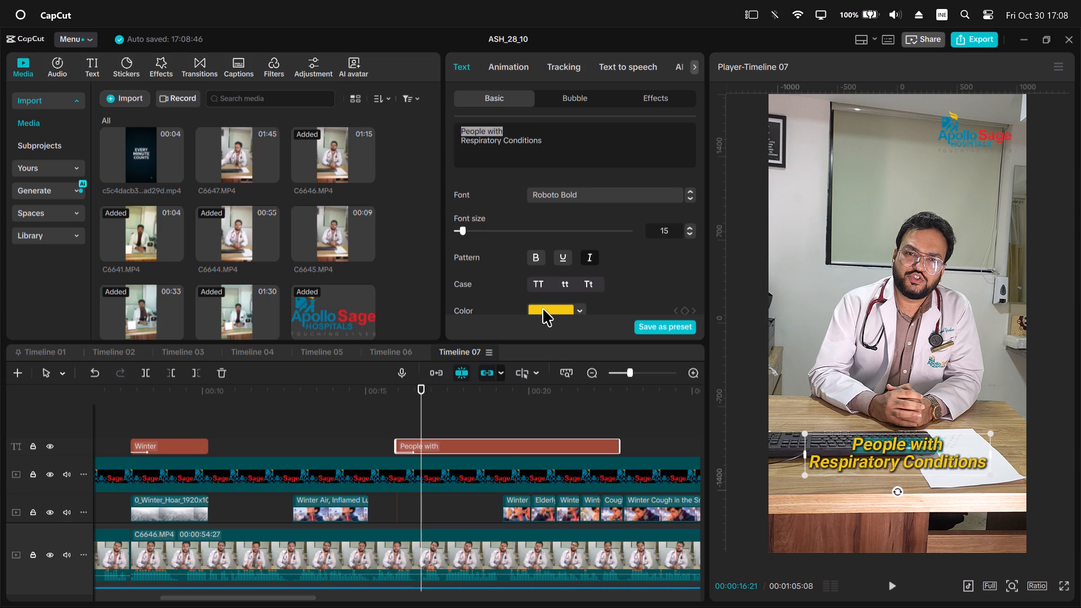
click(543, 309)
drag(529, 364, 459, 246)
click(607, 261)
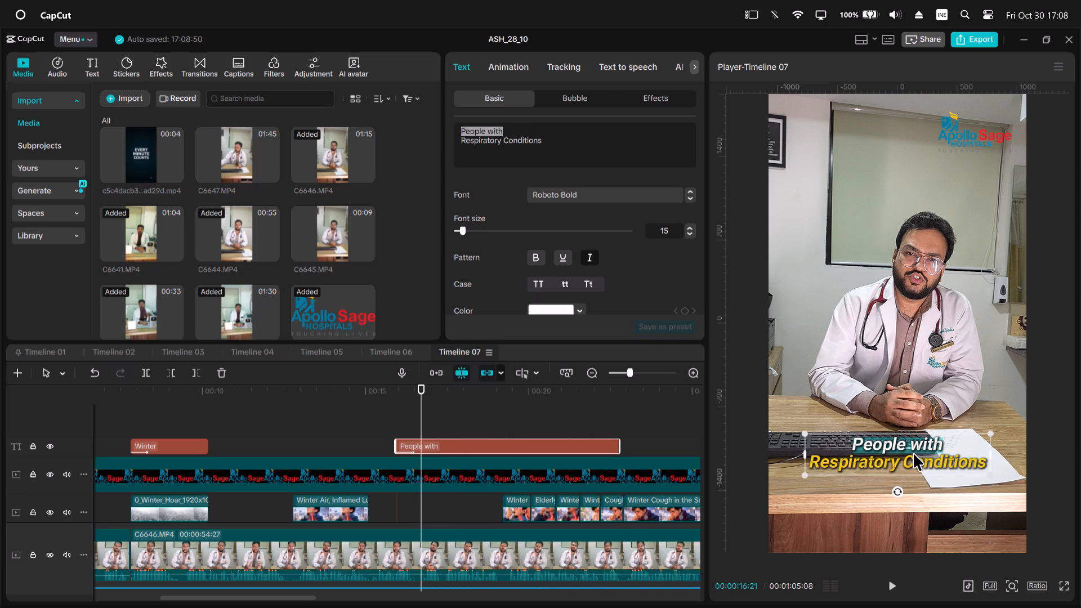
drag(913, 453, 913, 437)
Reframe the opening C6646.MP4 clip at 115% scale, position X 56, Y -135, and rotation -1.00°.
ctrl+scroll(383, 548, down, 6)
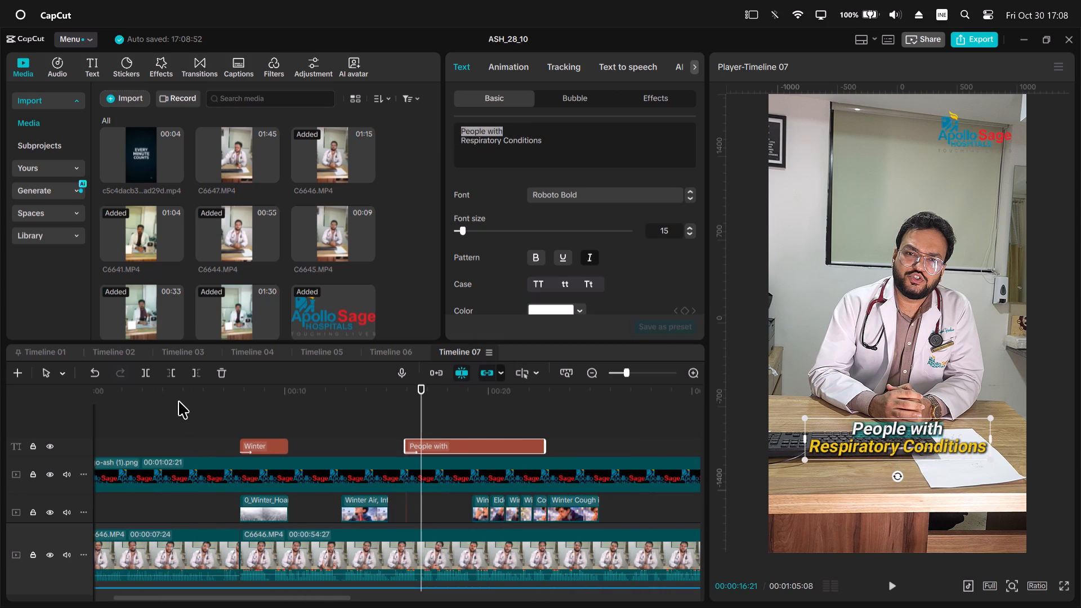
drag(177, 397, 164, 416)
click(218, 558)
ctrl+scroll(713, 470, down, 3)
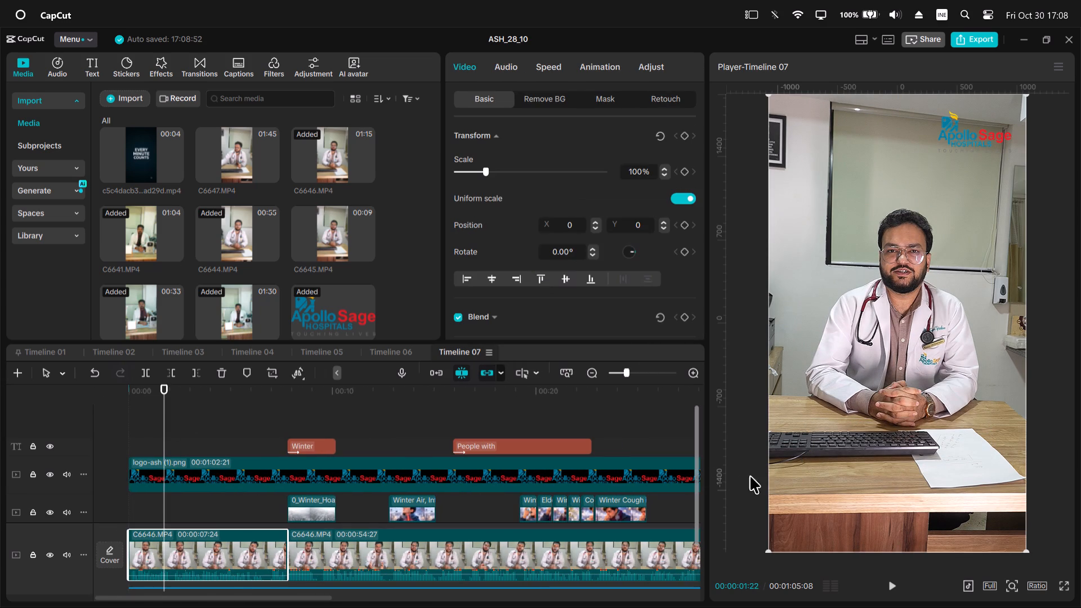
ctrl+scroll(780, 545, down, 4)
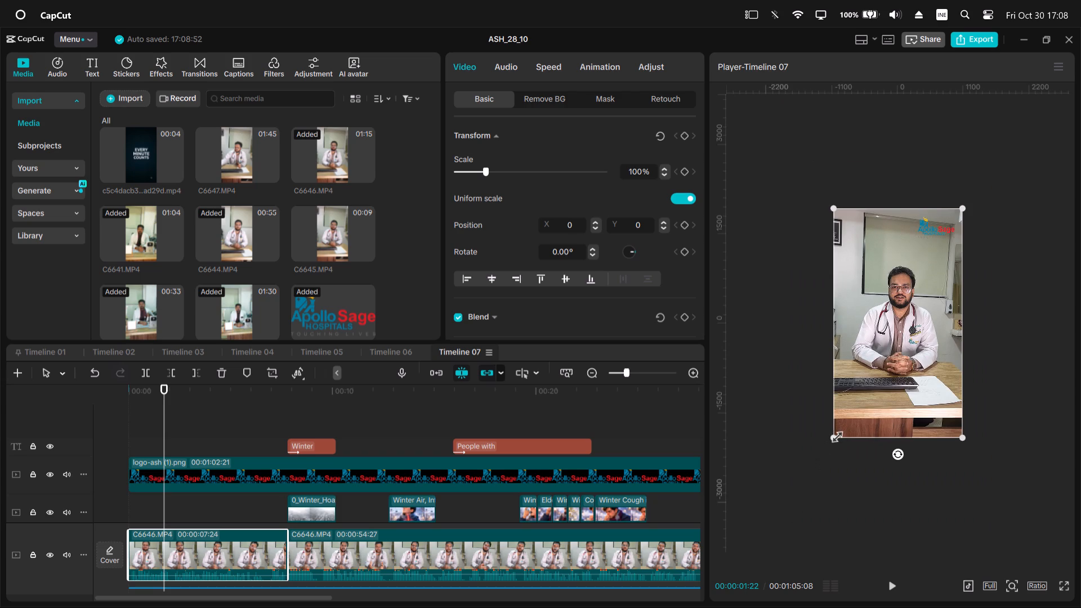
drag(835, 436, 818, 458)
ctrl+scroll(818, 458, up, 2)
drag(870, 381, 876, 388)
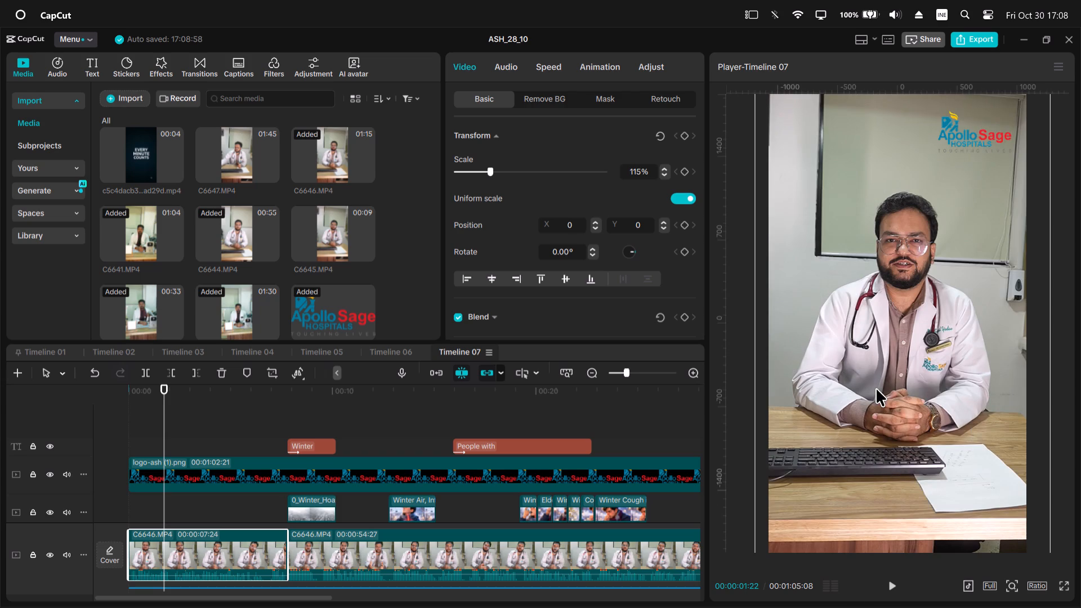
drag(876, 388, 877, 397)
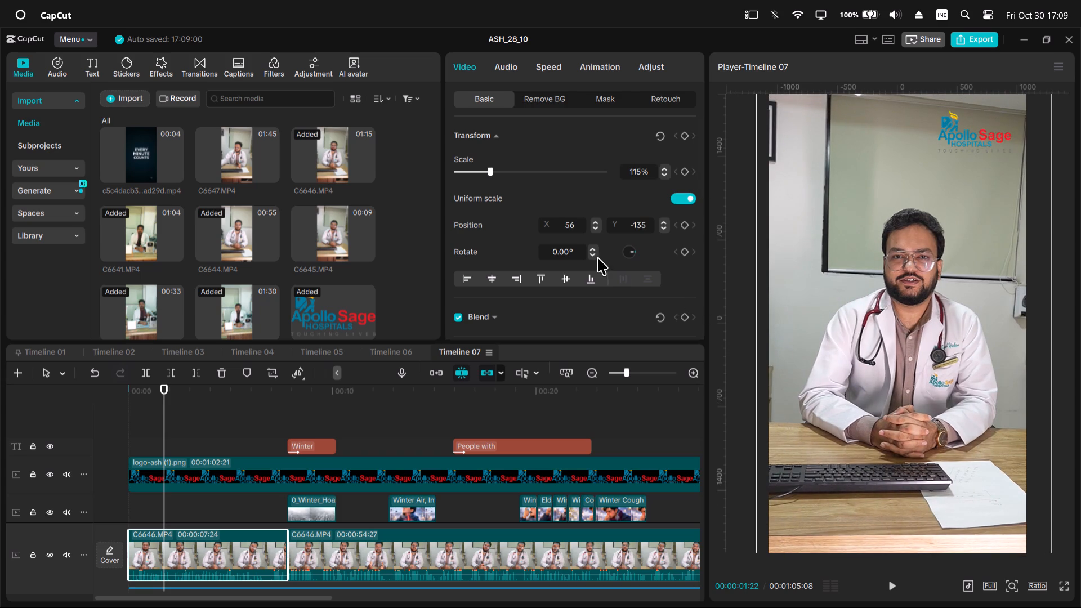
double_click(592, 255)
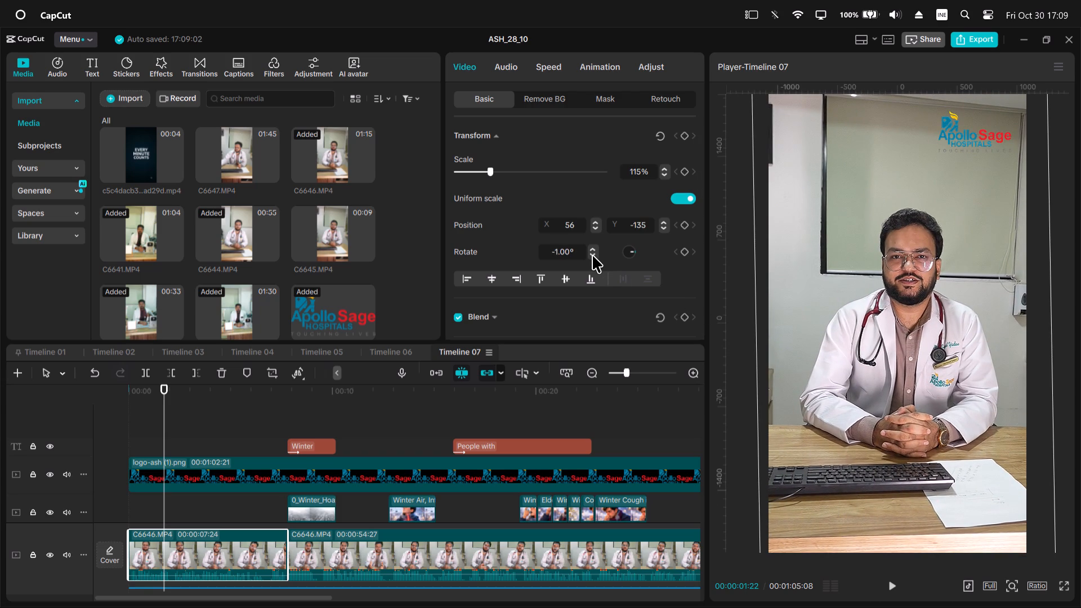
click(1070, 296)
Check the opening clip's framing along its length and increase its scale to 124%.
click(262, 406)
drag(262, 406, 308, 422)
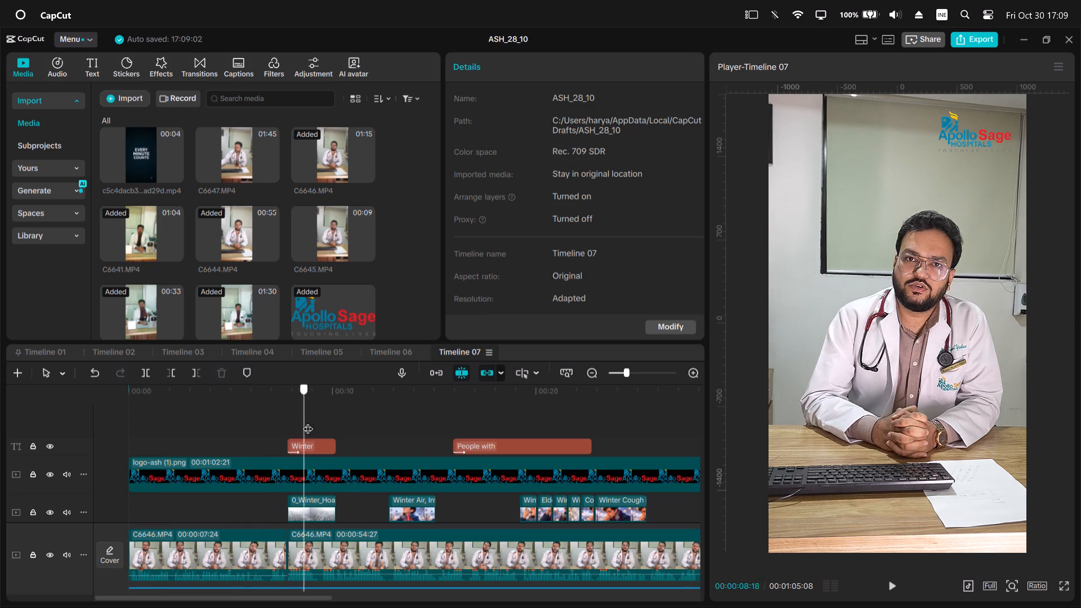
drag(308, 422, 242, 424)
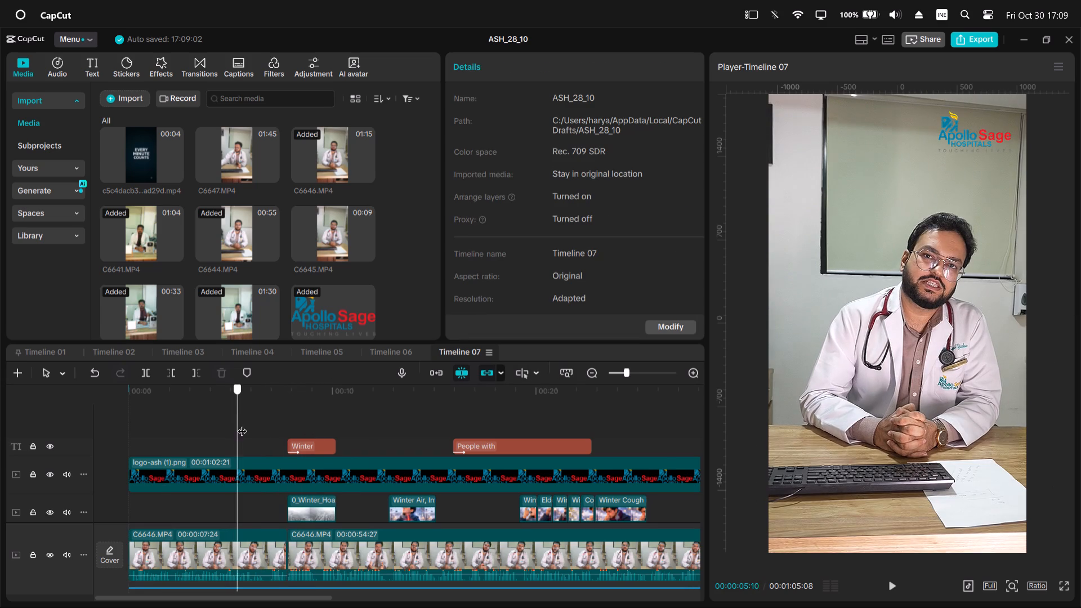
drag(242, 424, 233, 445)
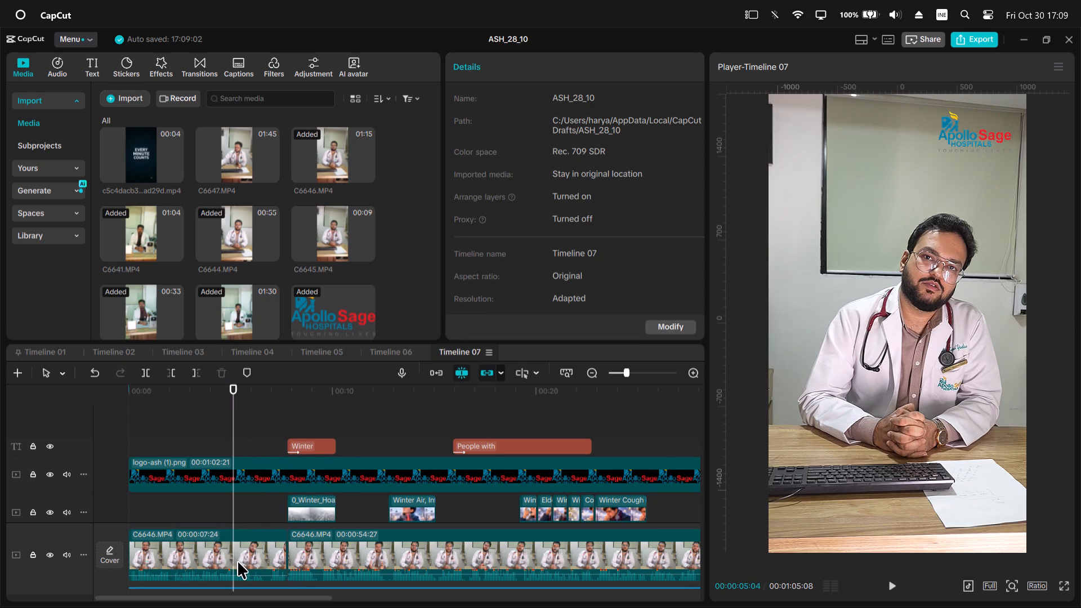
click(238, 561)
triple_click(665, 168)
triple_click(665, 168)
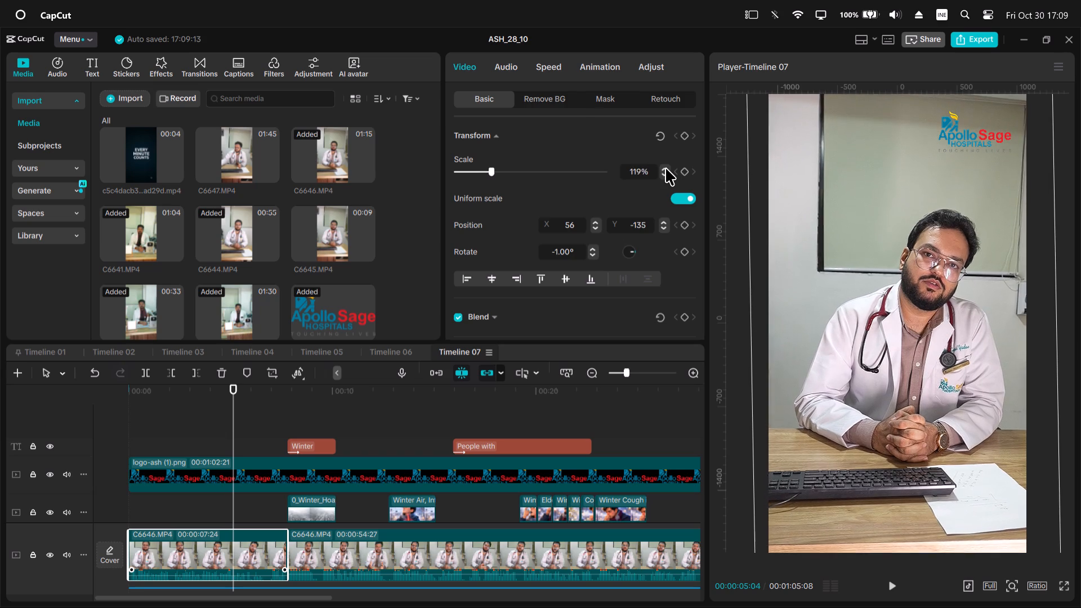
double_click(665, 168)
click(665, 168)
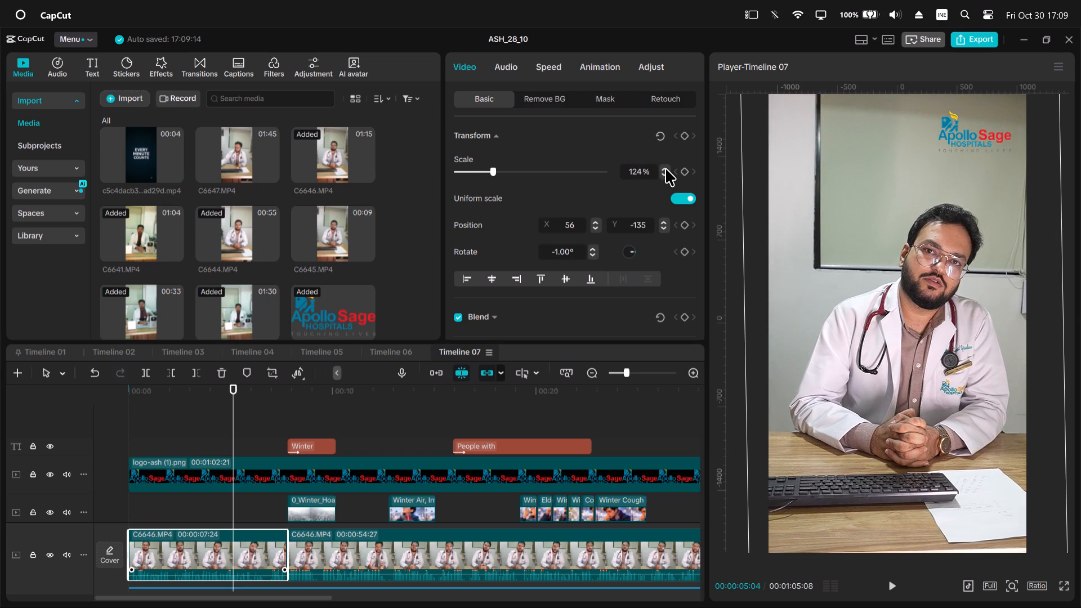
click(1052, 190)
Play the opening clip from the start of the timeline to review its new framing.
click(194, 396)
drag(194, 396, 117, 391)
click(806, 396)
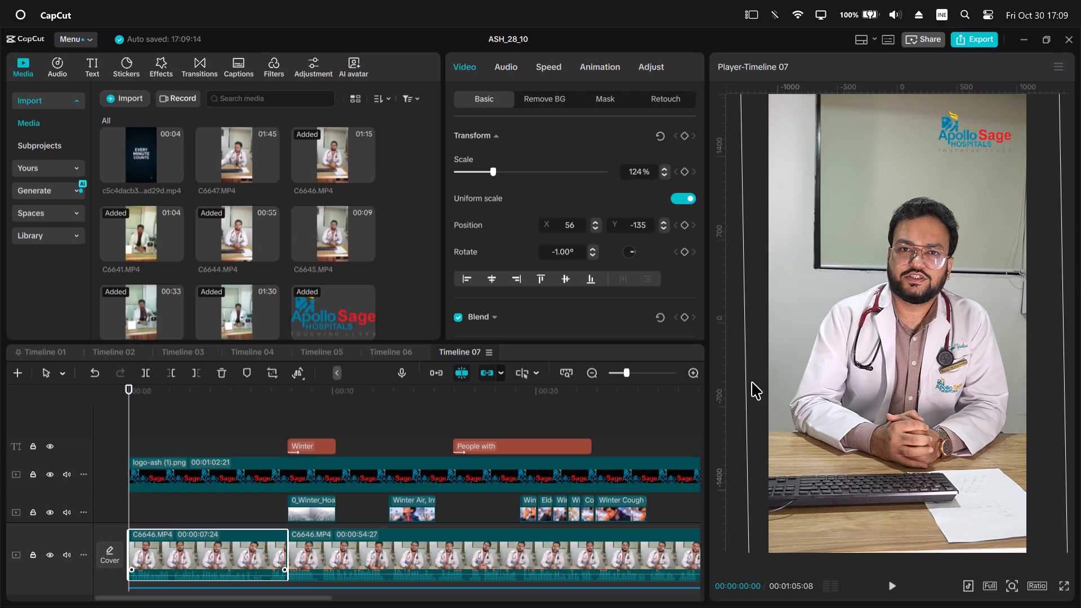
click(396, 539)
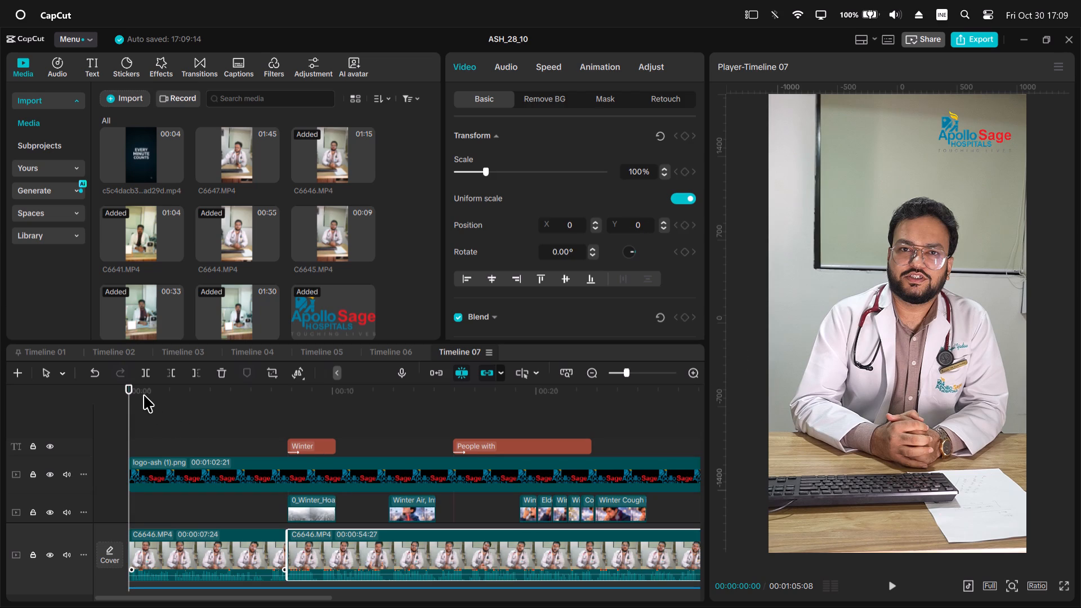
drag(136, 390, 104, 390)
key(space)
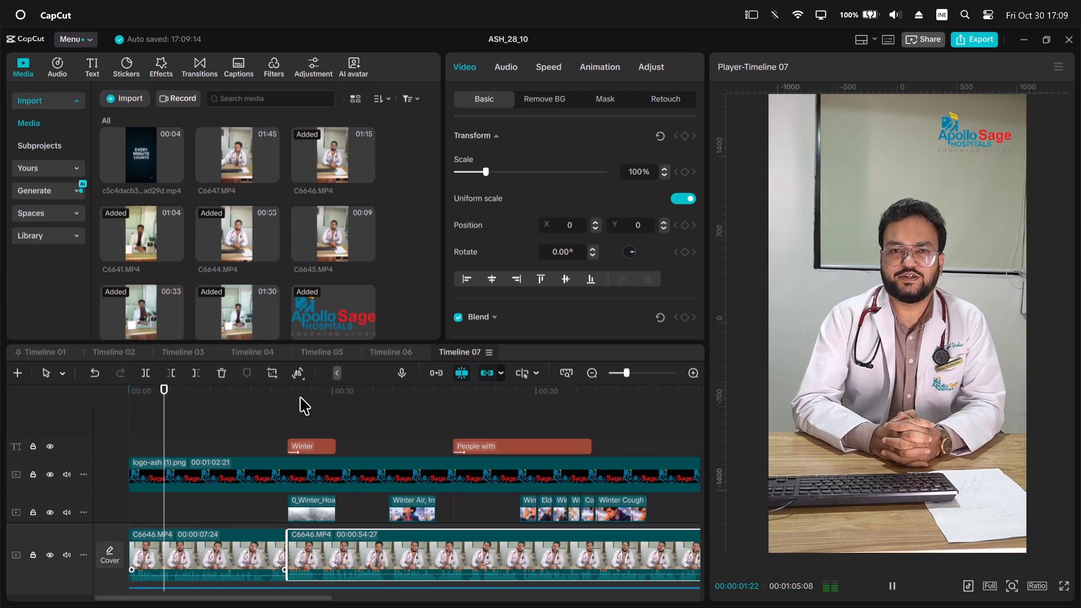
key(space)
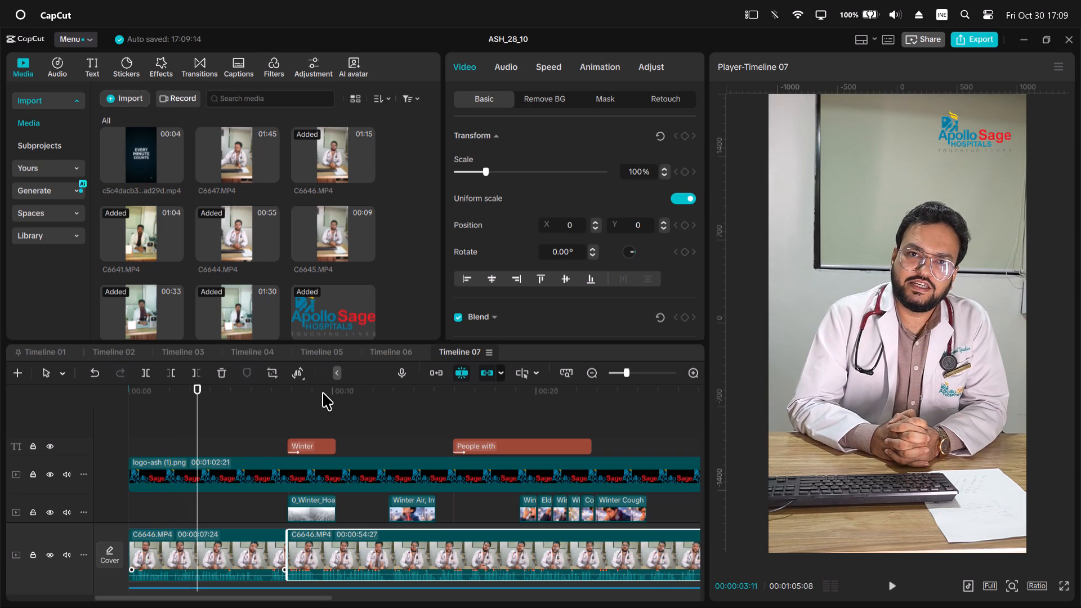
key(space)
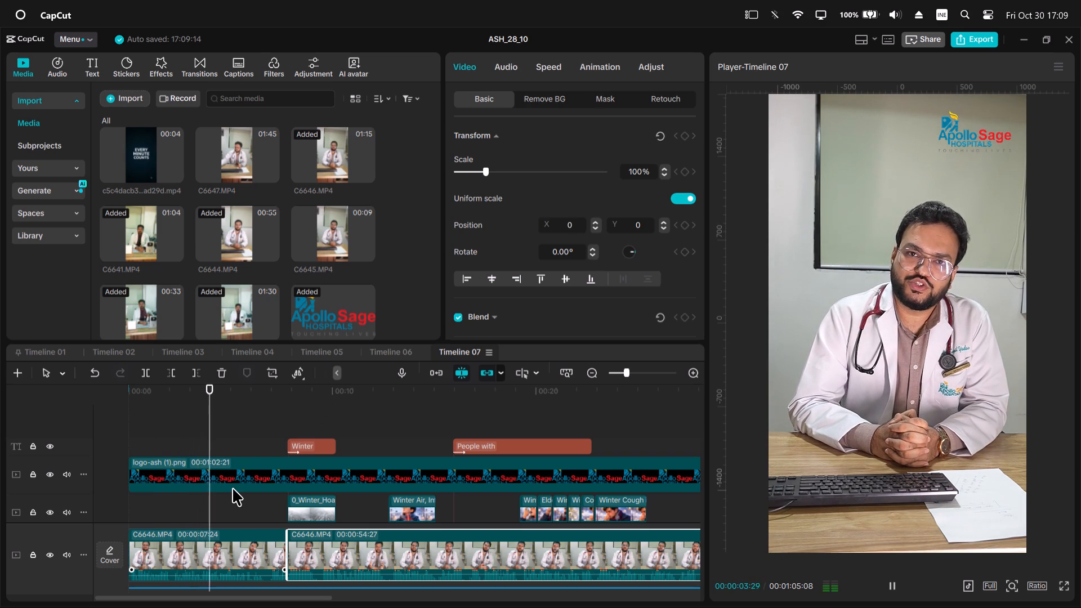
key(space)
Select the opening C6646.MP4 clip with the playhead at 00:00:04:05.
click(239, 546)
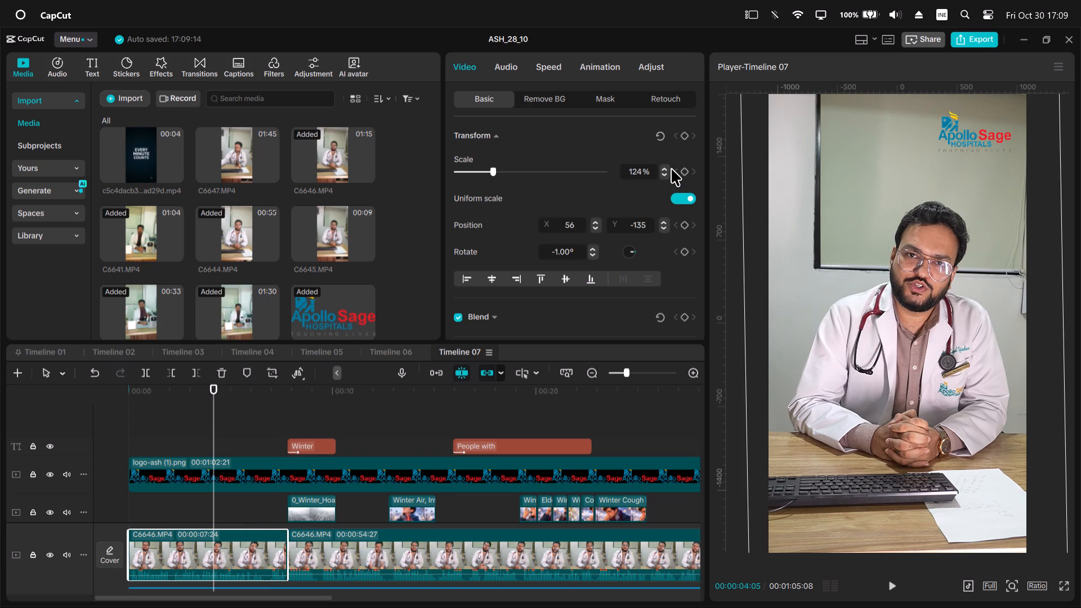
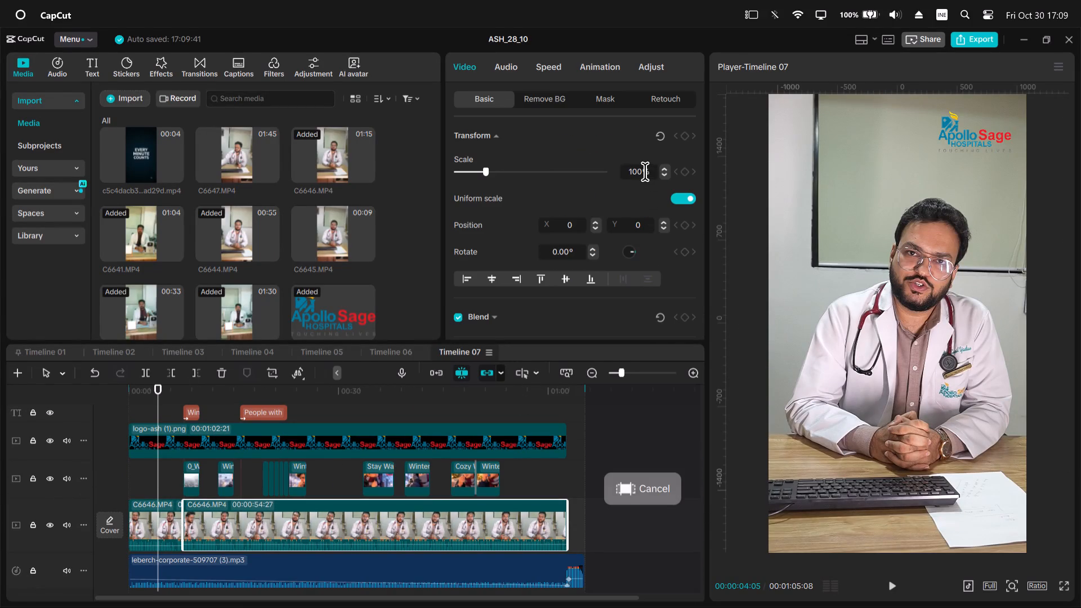
Set the scale of the long second C6646.MP4 clip on the main video track to 127%.
click(645, 171)
key(BackSpace)
key(BackSpace)
text(27)
key(Return)
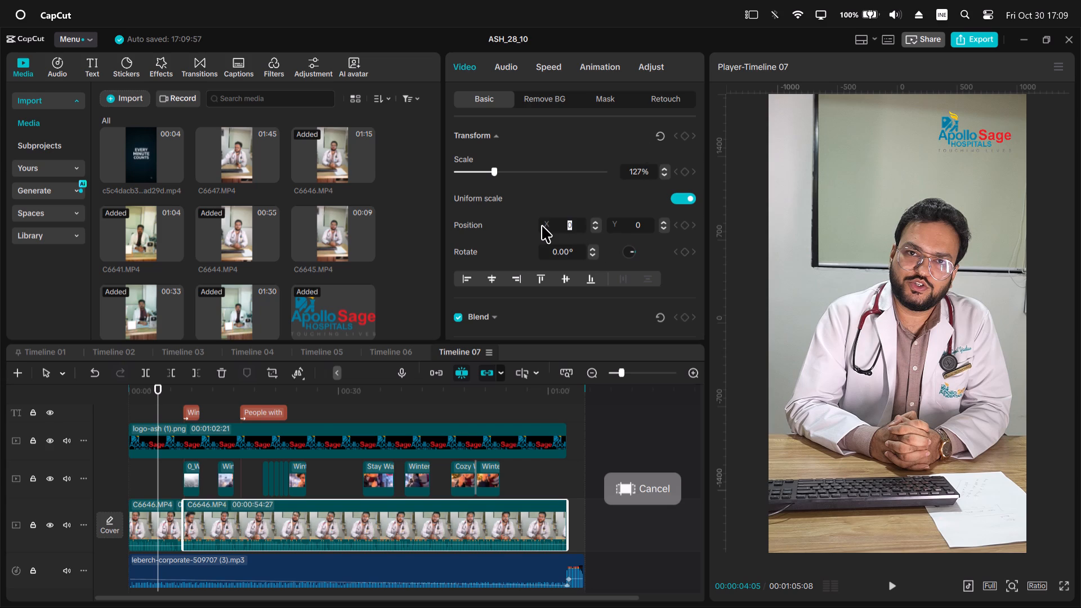
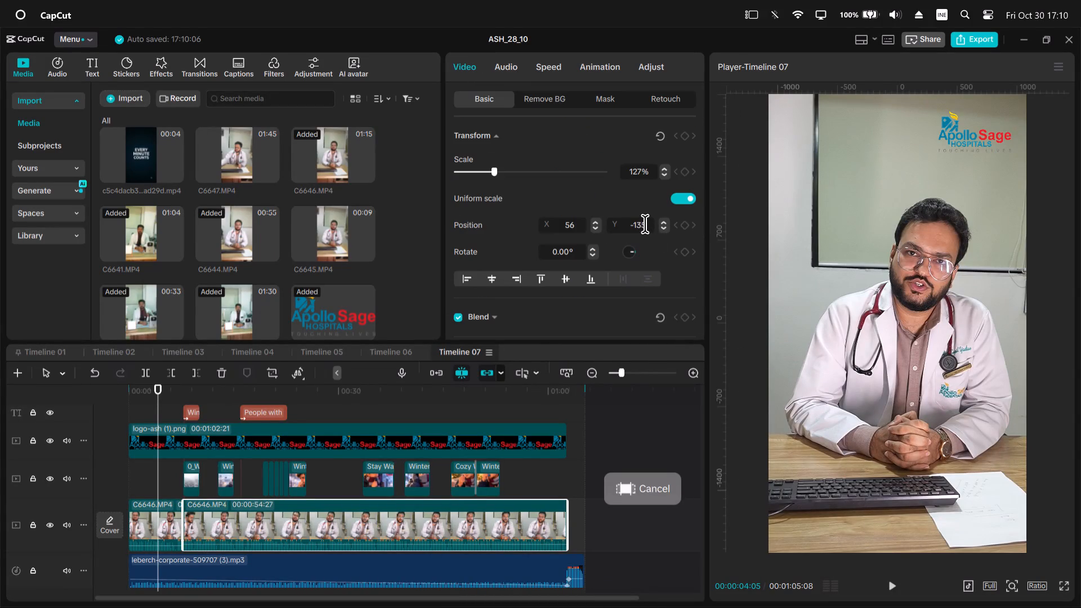
Set the Y position of the long second C6646.MP4 clip to -135.
key(Return)
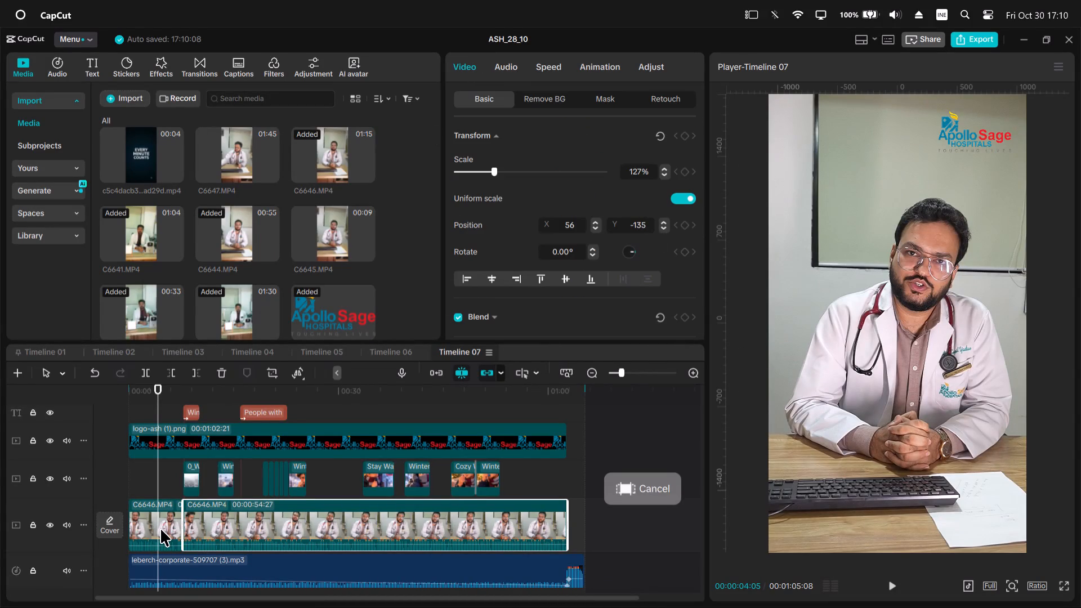
Rotate the long second C6646.MP4 clip on the main video track to -1.00°.
click(160, 529)
click(496, 513)
click(592, 256)
click(592, 256)
Play Timeline 07 from about 4 seconds through the Winter title to review the reframed doctor clip and the titles.
key(space)
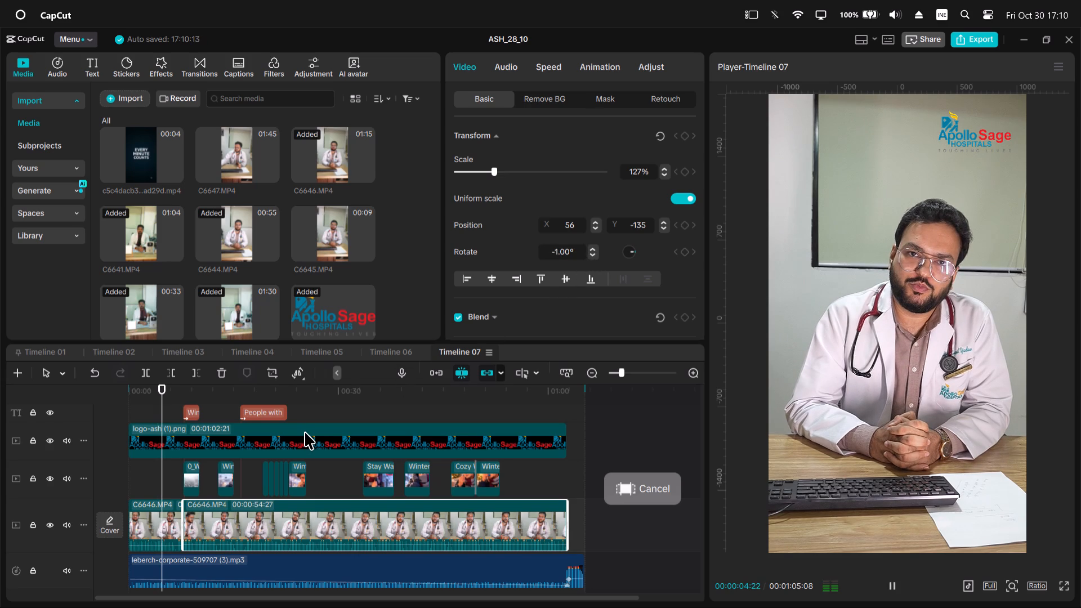
ctrl+scroll(305, 432, up, 6)
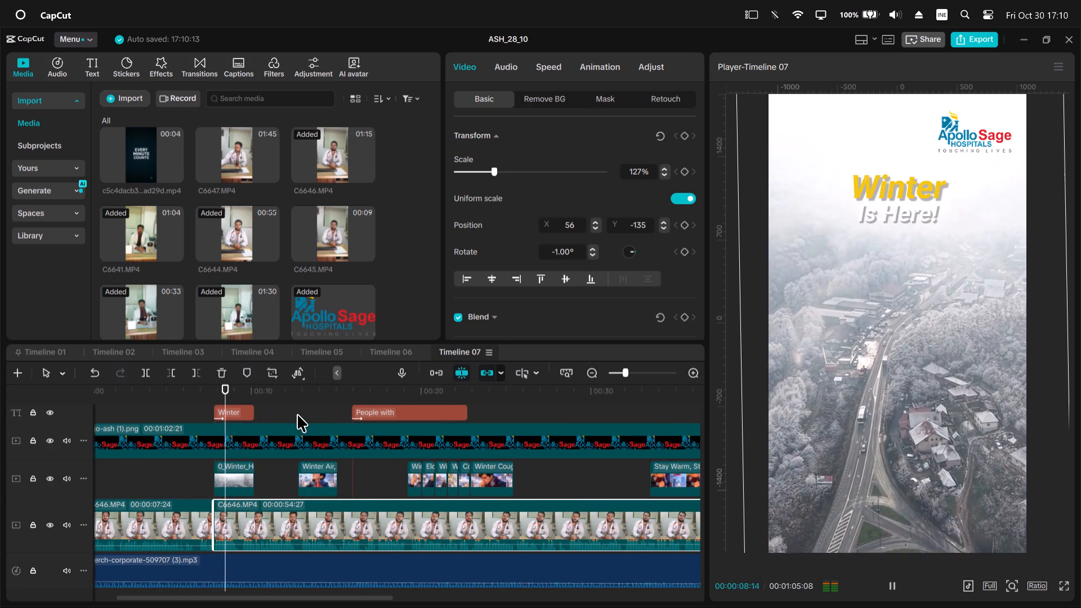
ctrl+scroll(317, 429, up, 5)
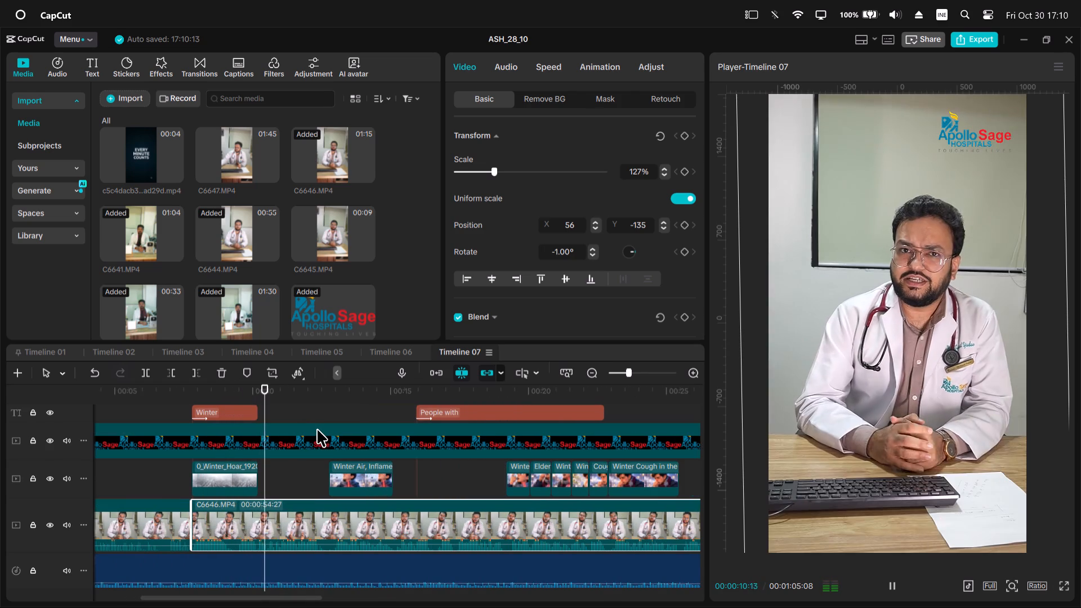
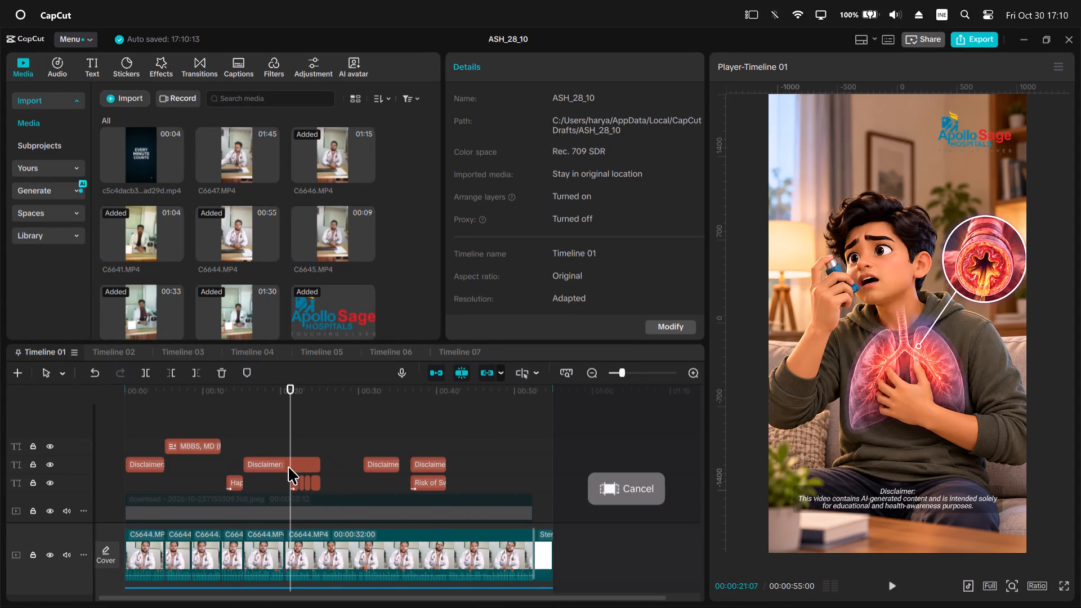
Copy the Asthma, COPD, ILD and Allergy titles from Timeline 01 and paste them into Timeline 07 at 00:00:19:06.
ctrl+scroll(288, 467, up, 4)
drag(382, 488, 303, 481)
key(ctrl+c)
key(ctrl+c)
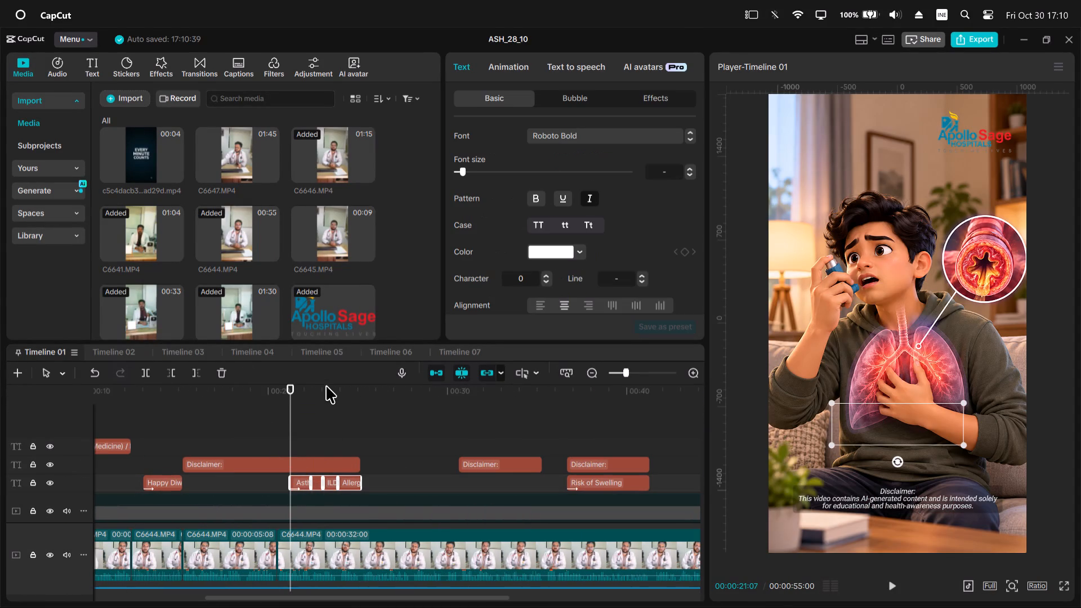
key(ctrl+c)
click(447, 350)
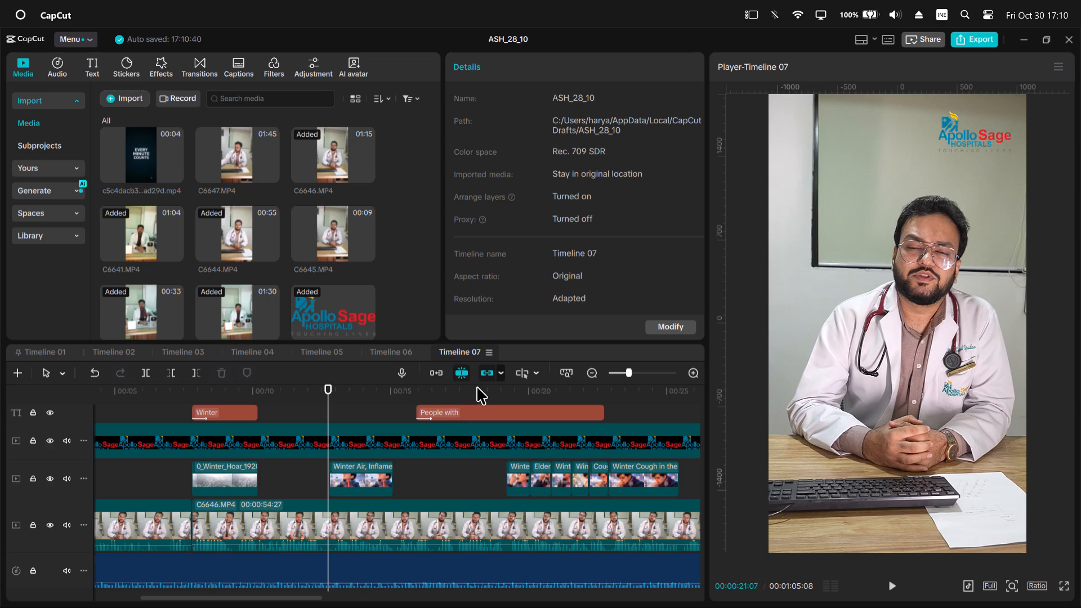
drag(488, 387, 510, 390)
key(ctrl+v)
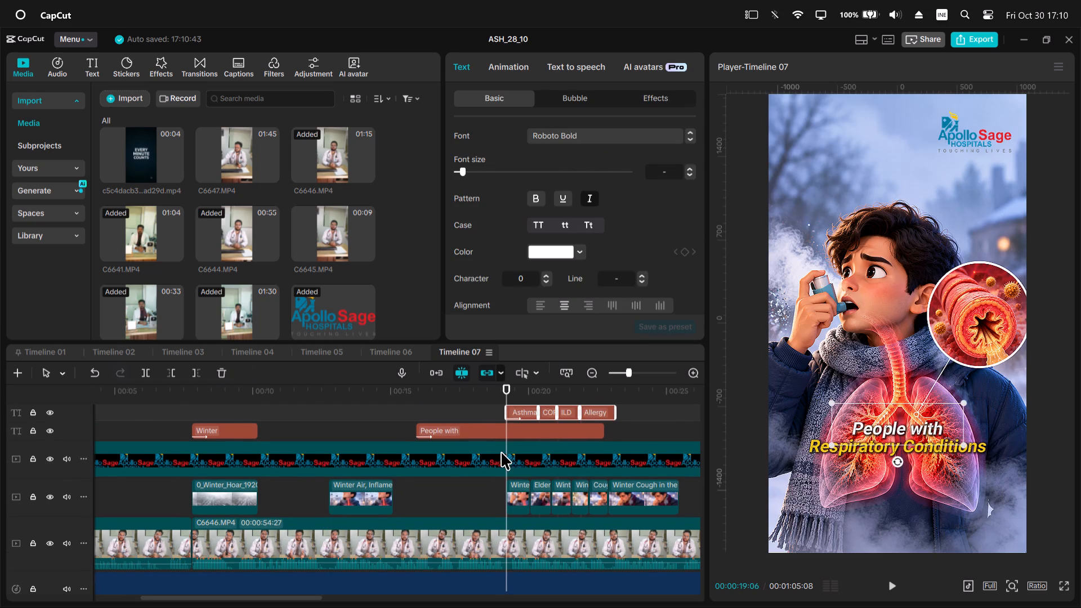
Trim the end of the "People with Respiratory Conditions" title to 00:00:19:06 and move the four pasted titles onto its track directly behind it.
click(502, 433)
key(w)
scroll(530, 427, up, 2)
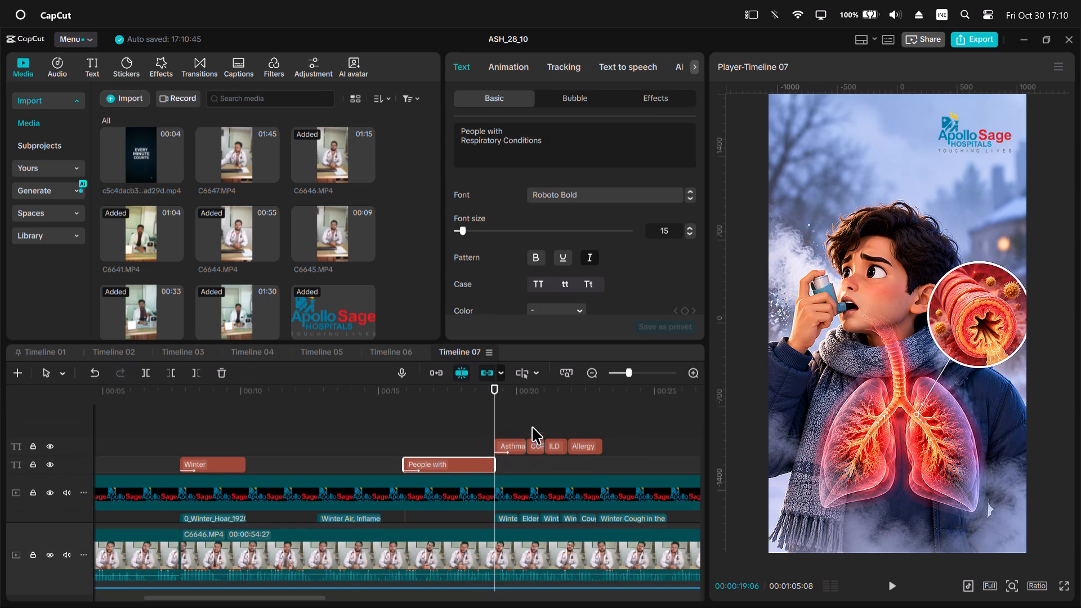
drag(654, 431, 518, 452)
drag(518, 440, 519, 465)
Trim the Asthma title's end to the speech at about 00:00:20:02 and extend the COPD title's start back to meet it.
scroll(517, 463, left, 1)
click(321, 404)
key(space)
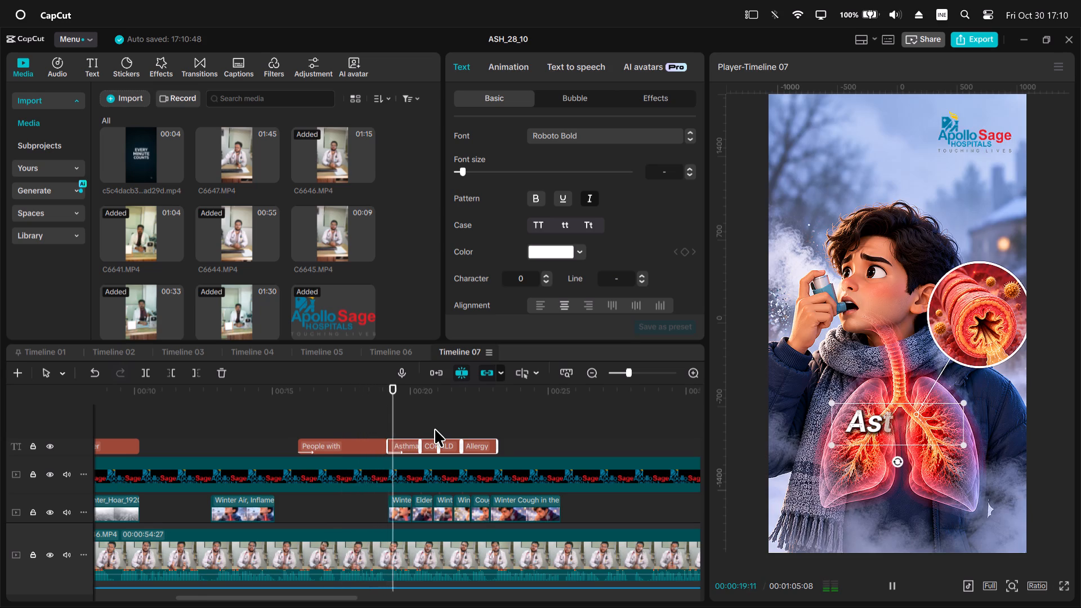
scroll(435, 429, left, 1)
key(space)
ctrl+scroll(433, 429, up, 6)
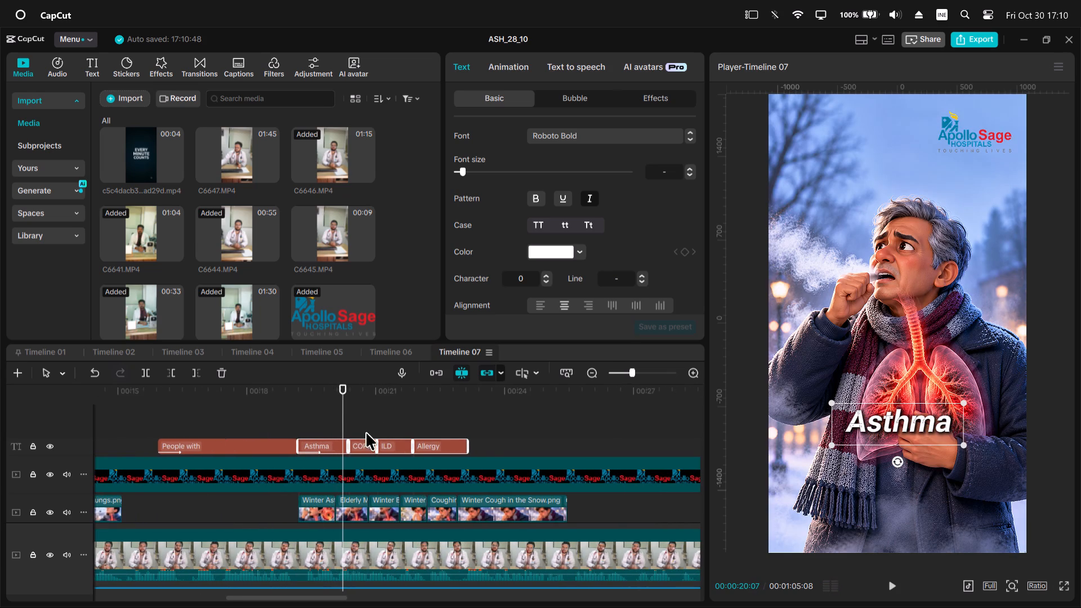
drag(341, 402, 332, 403)
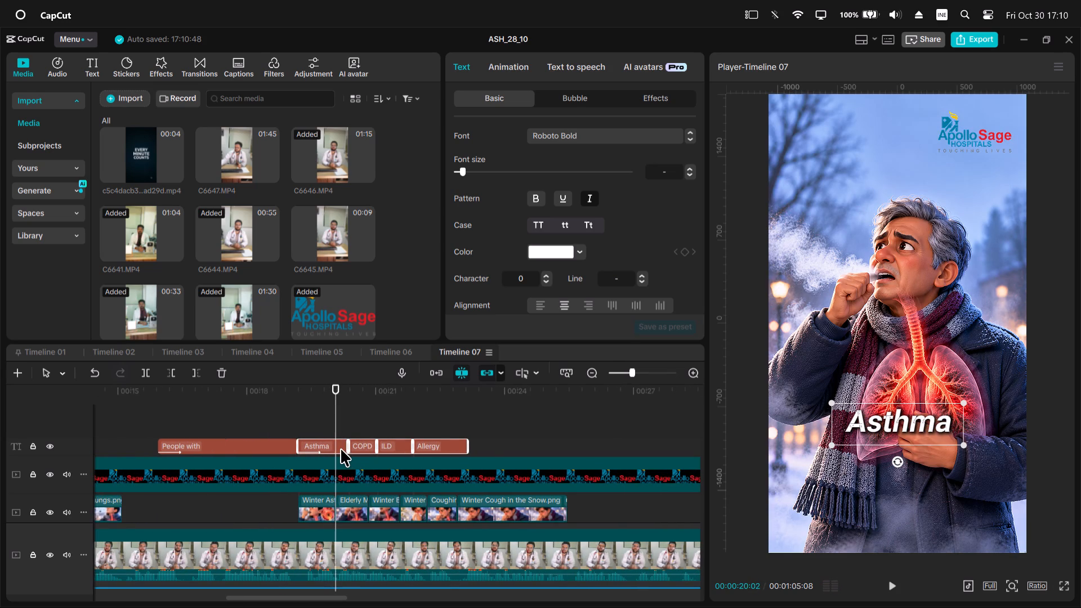
click(341, 449)
key(w)
click(363, 448)
drag(351, 445, 335, 445)
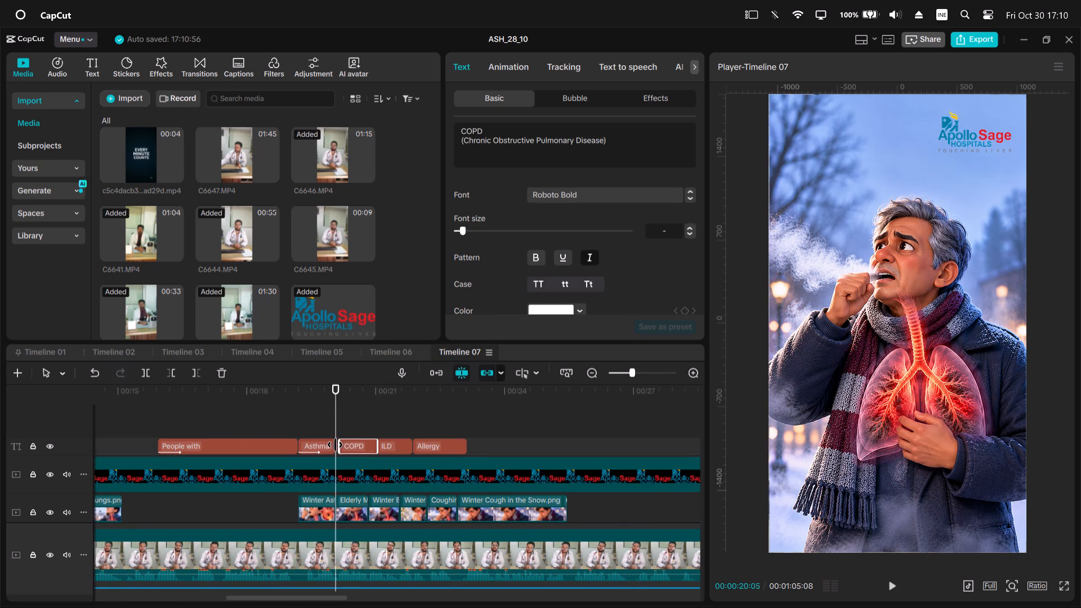
drag(335, 445, 332, 445)
Trim the COPD title's end to 00:00:20:25 and extend the ILD title's start back to meet it.
key(space)
key(space)
click(370, 391)
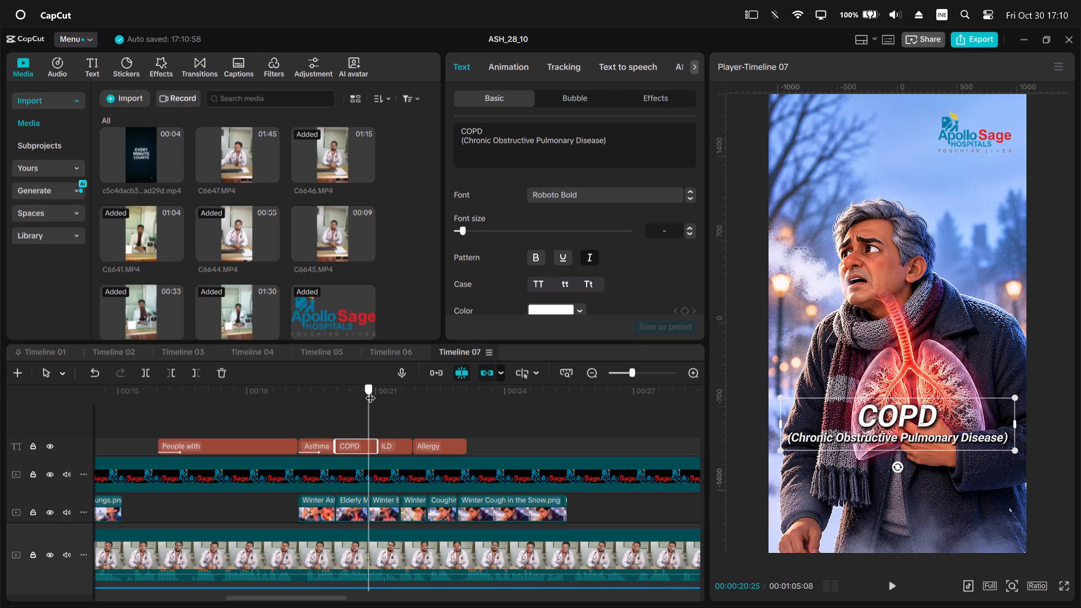
click(363, 446)
key(w)
click(381, 445)
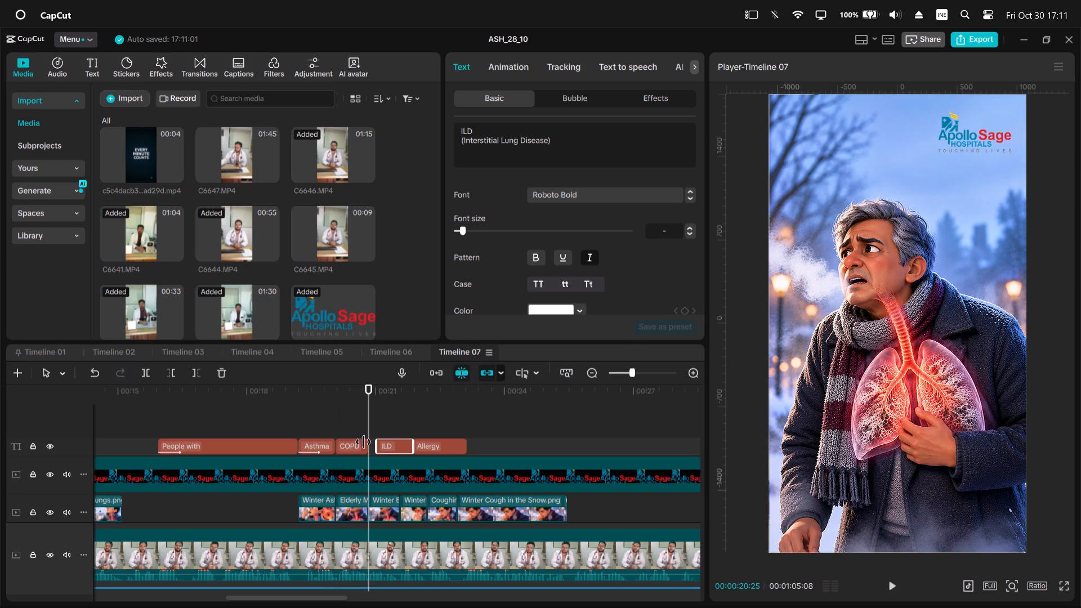
drag(377, 445, 364, 444)
Trim the ILD title's end to 00:00:21:17, extend the Allergy title's start back to meet it, and play the result.
key(space)
key(space)
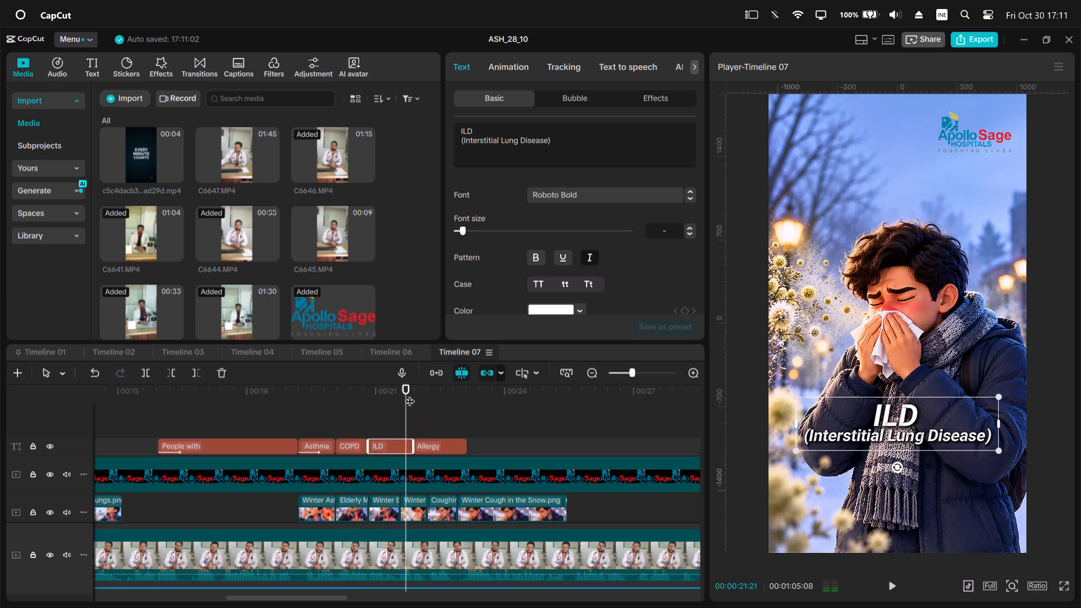
drag(405, 390, 394, 391)
click(395, 394)
click(406, 440)
key(w)
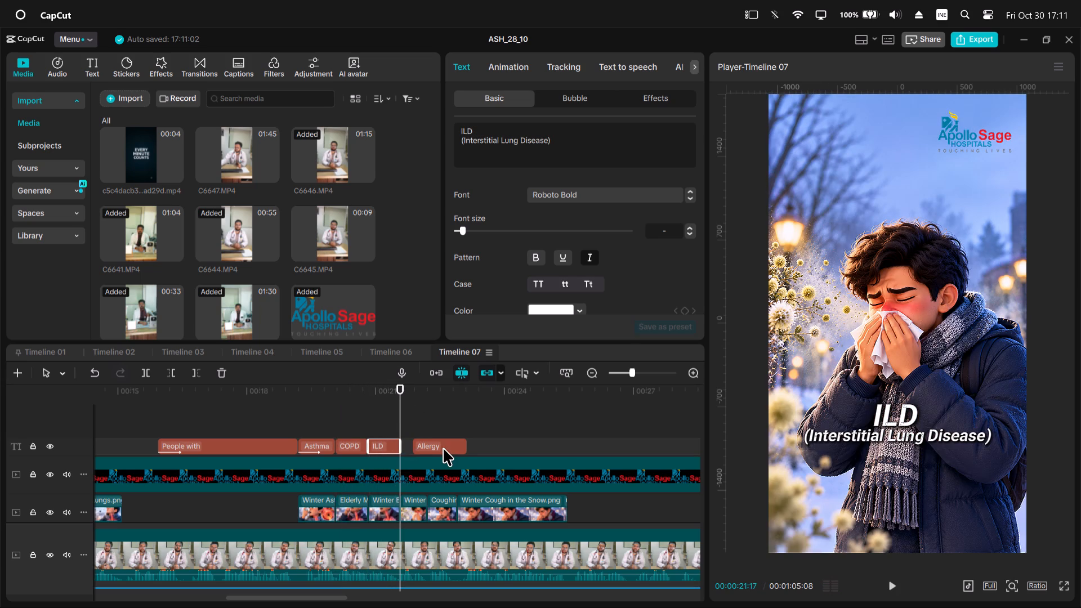
click(443, 448)
drag(413, 443, 388, 441)
key(space)
key(space)
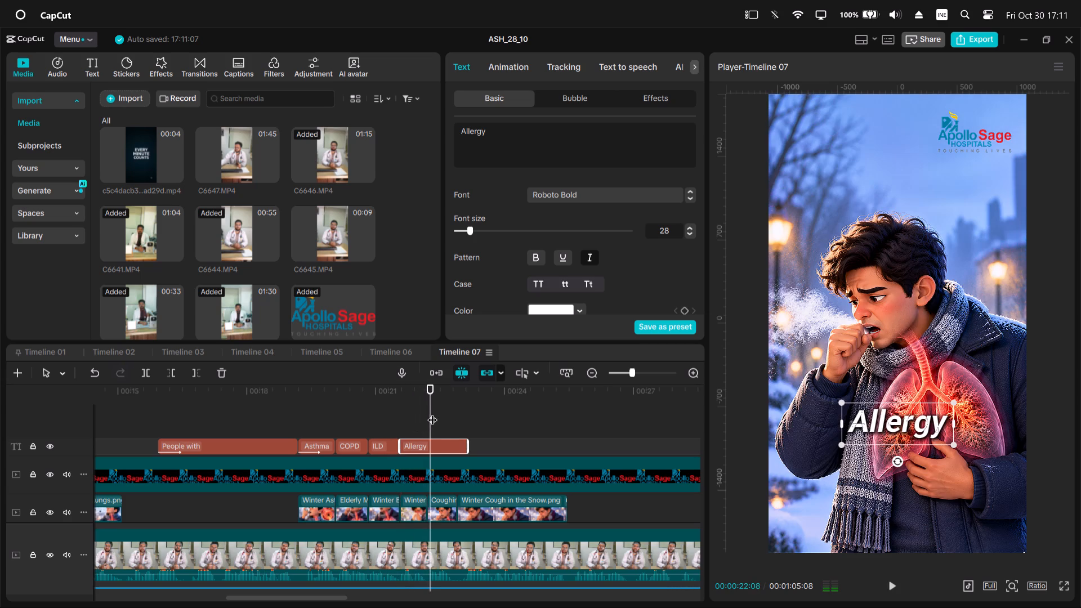
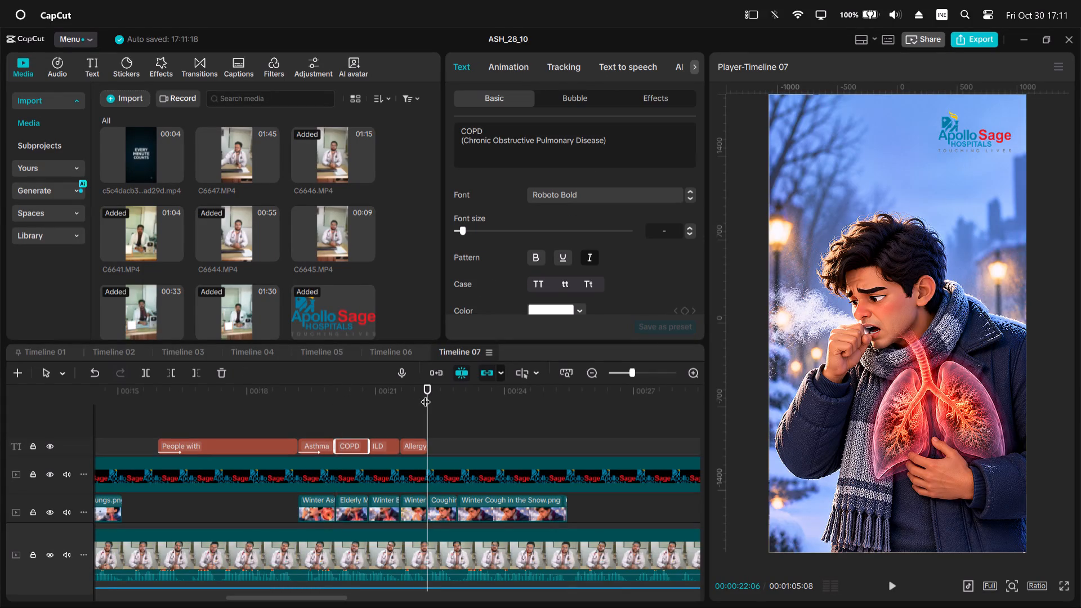
Paste a copy of the COPD title directly after the Allergy title at 00:00:22:06 and replace its second line with "TB (Tuberculosis)".
key(ctrl+v)
drag(432, 389, 449, 400)
drag(624, 148, 488, 157)
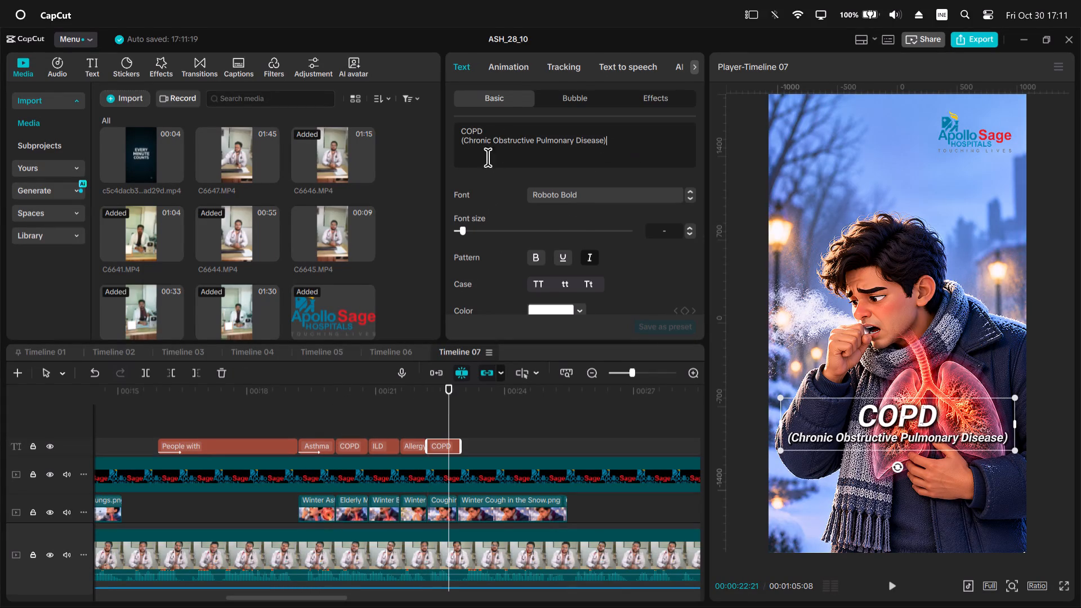
drag(488, 157, 457, 144)
key(ctrl+v)
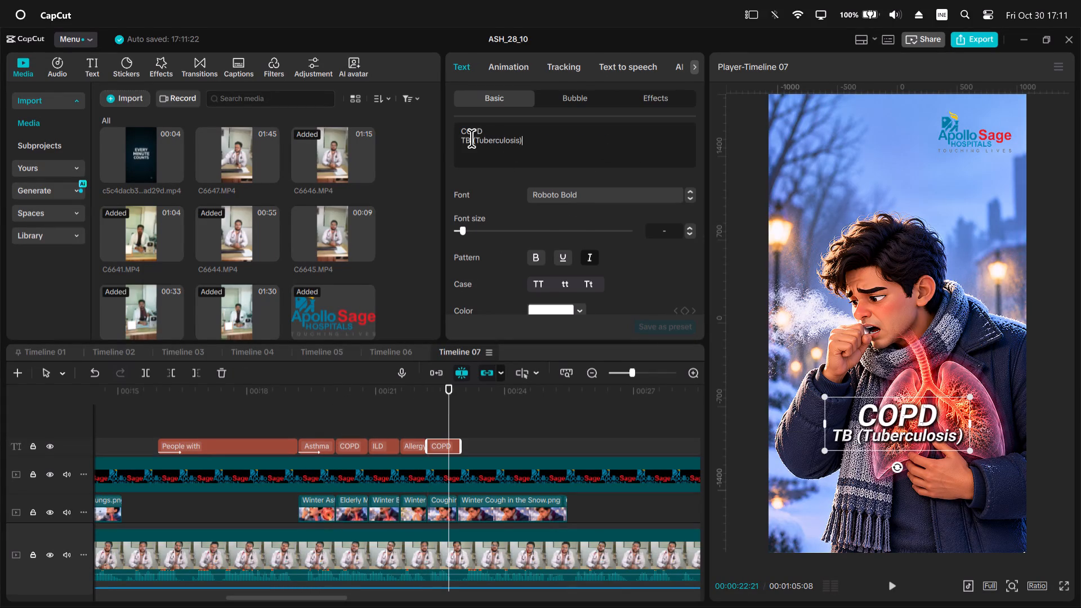
Copy "TB" from the second line of the new title's text.
drag(471, 138, 445, 139)
key(ctrl+c)
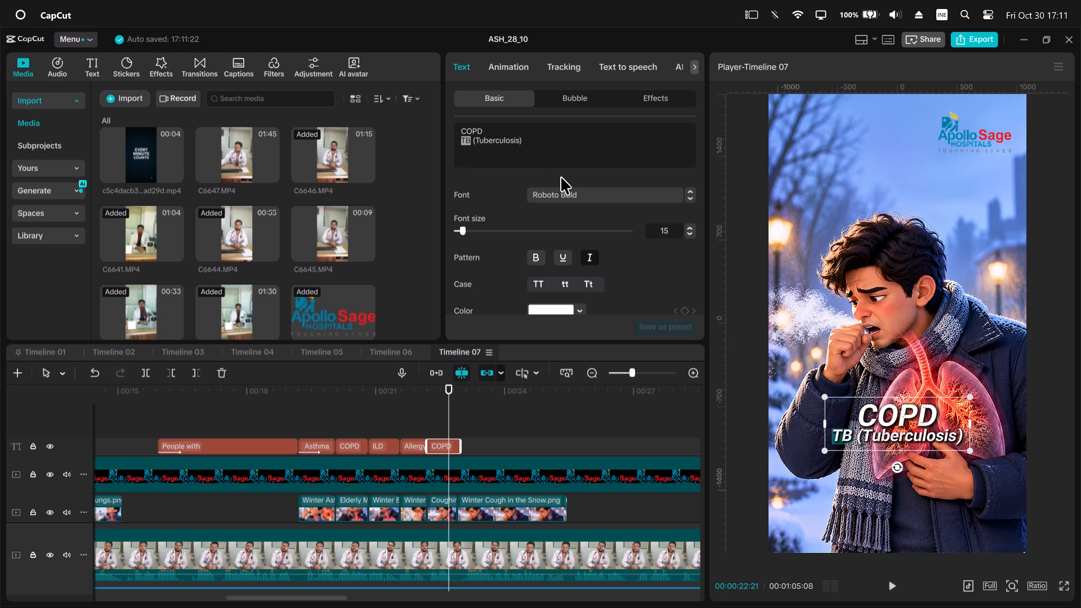
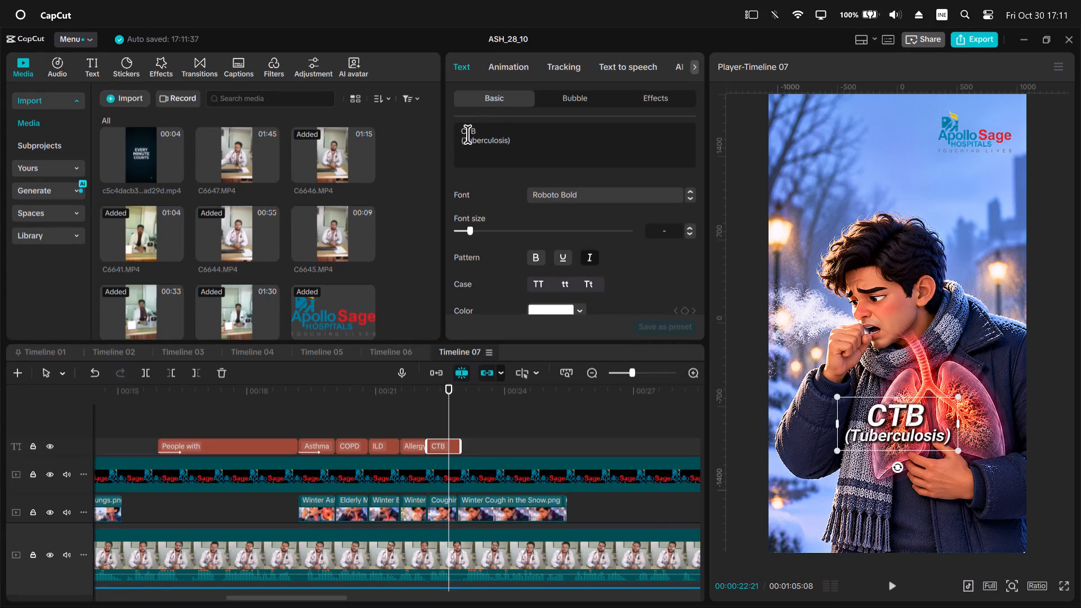
Delete the leftover "C" from the new title's first line so it reads "TB" above "(Tuberculosis)".
drag(467, 132, 440, 127)
key(BackSpace)
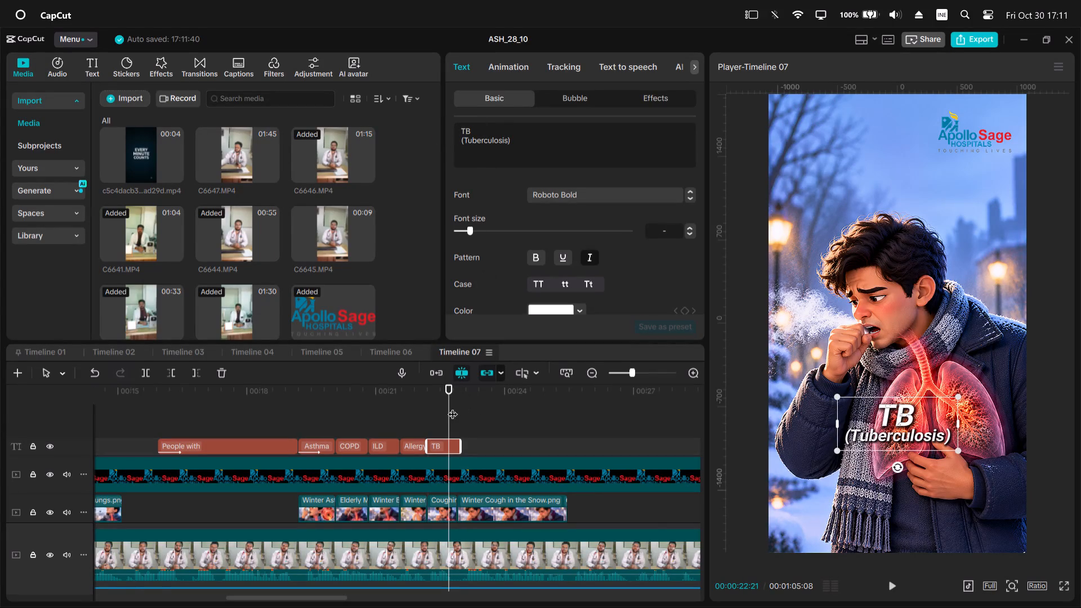
Place the playhead at 00:00:22:27, near the end of the TB title, as the reference for its out point.
click(453, 407)
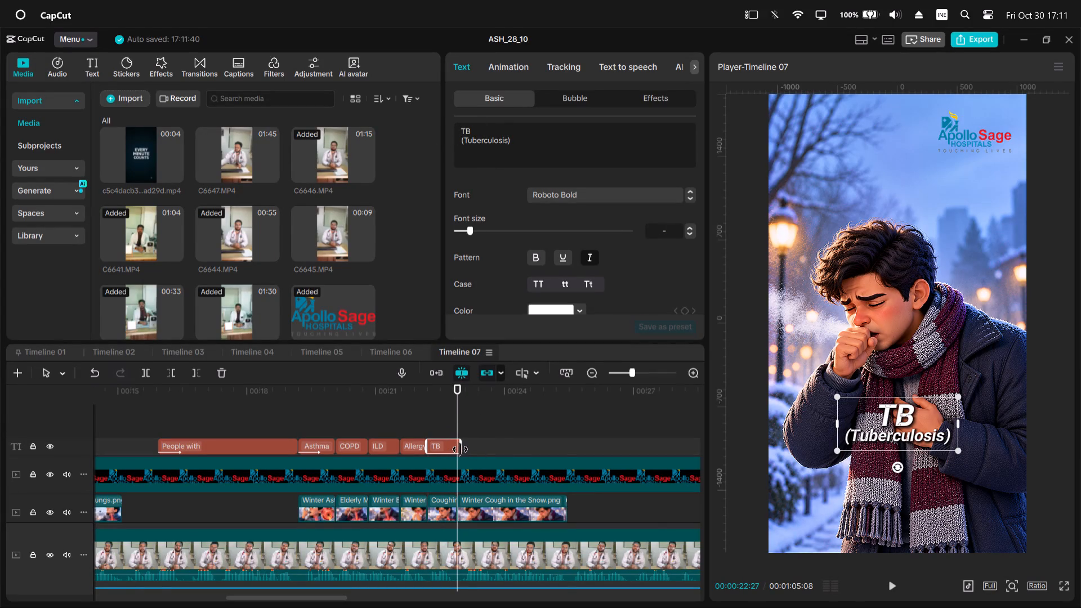
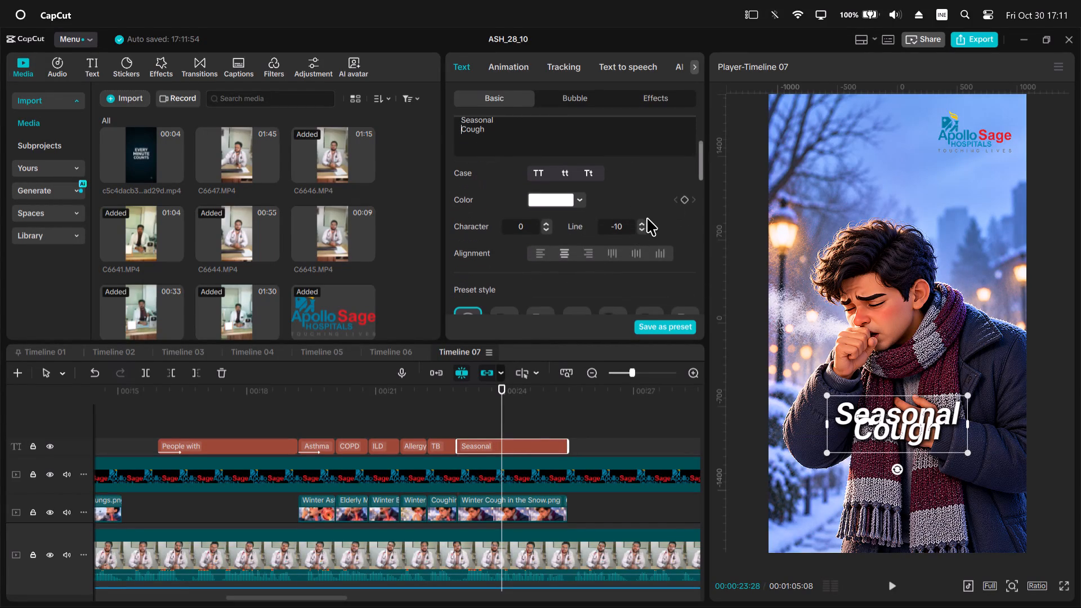
Set the "Seasonal Cough" title's line spacing to -3 and scale the title down slightly over the winter cough image.
triple_click(642, 225)
triple_click(642, 225)
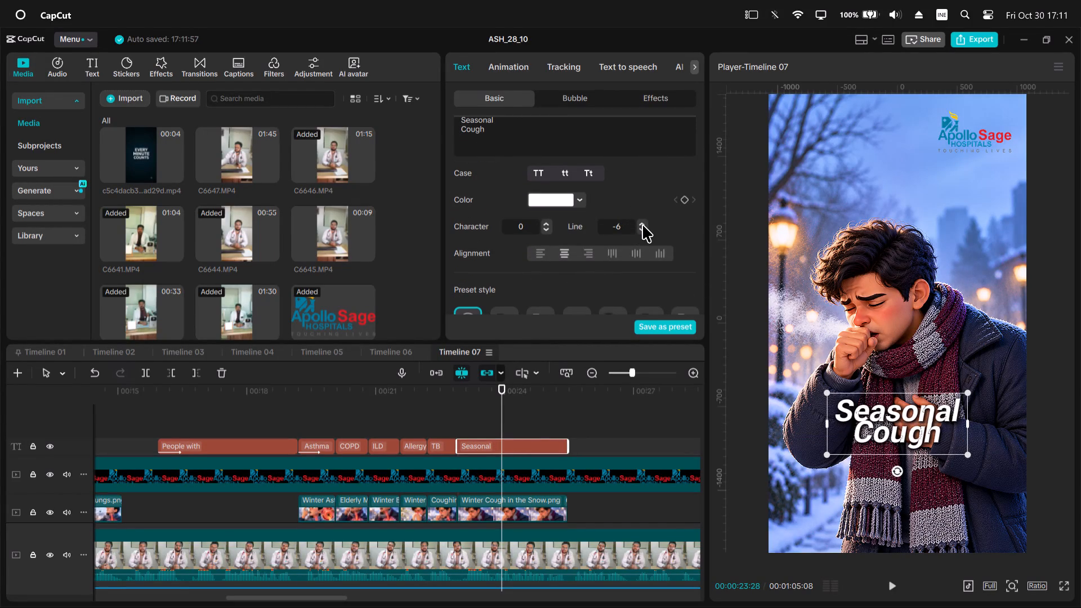
click(642, 225)
drag(965, 461, 944, 445)
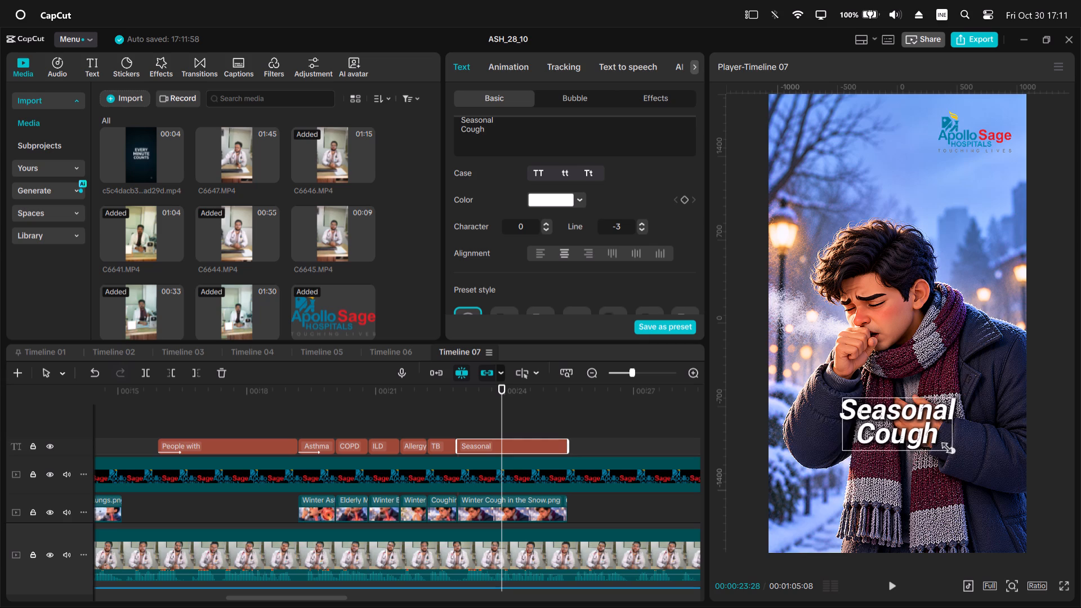
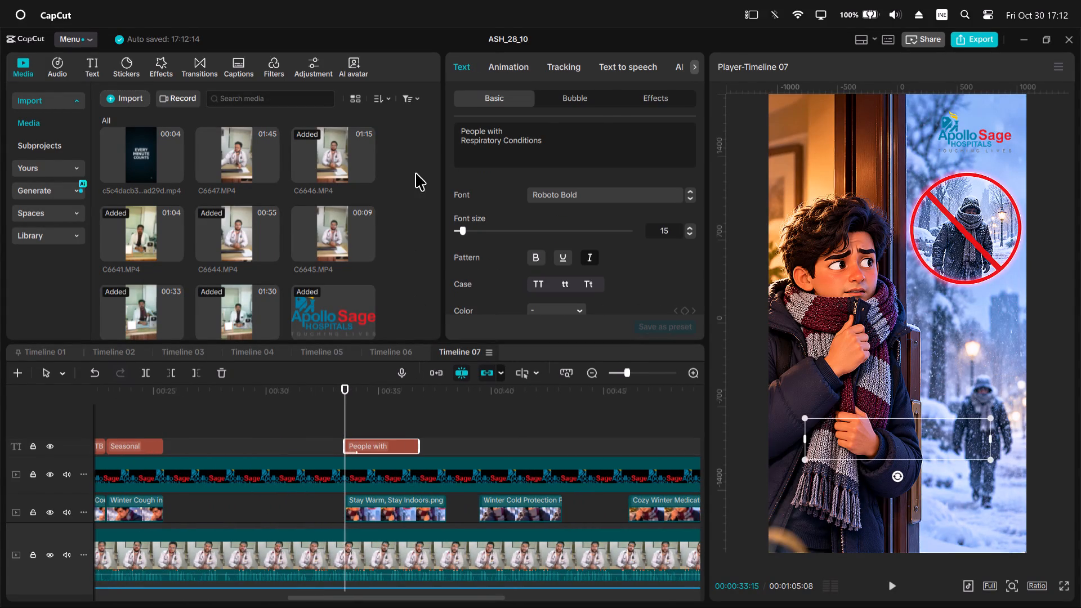
Replace the text of the title over the Stay Warm, Stay Indoors image with "Cover Your Ears & Nose Outside", breaking the line before "&".
drag(574, 149, 409, 84)
key(ctrl+v)
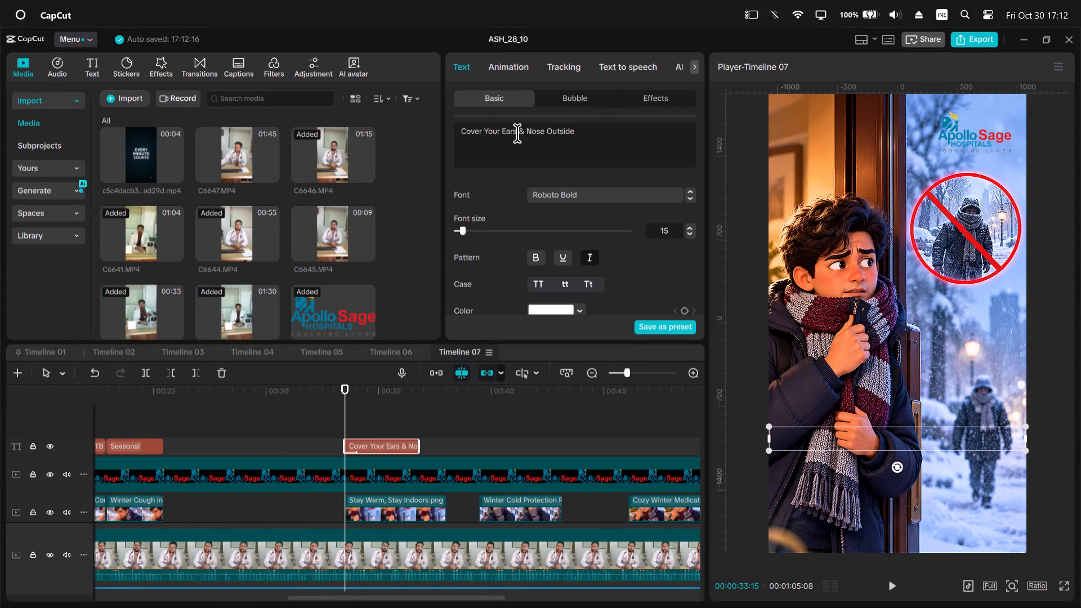
click(517, 133)
key(Right)
key(BackSpace)
key(Return)
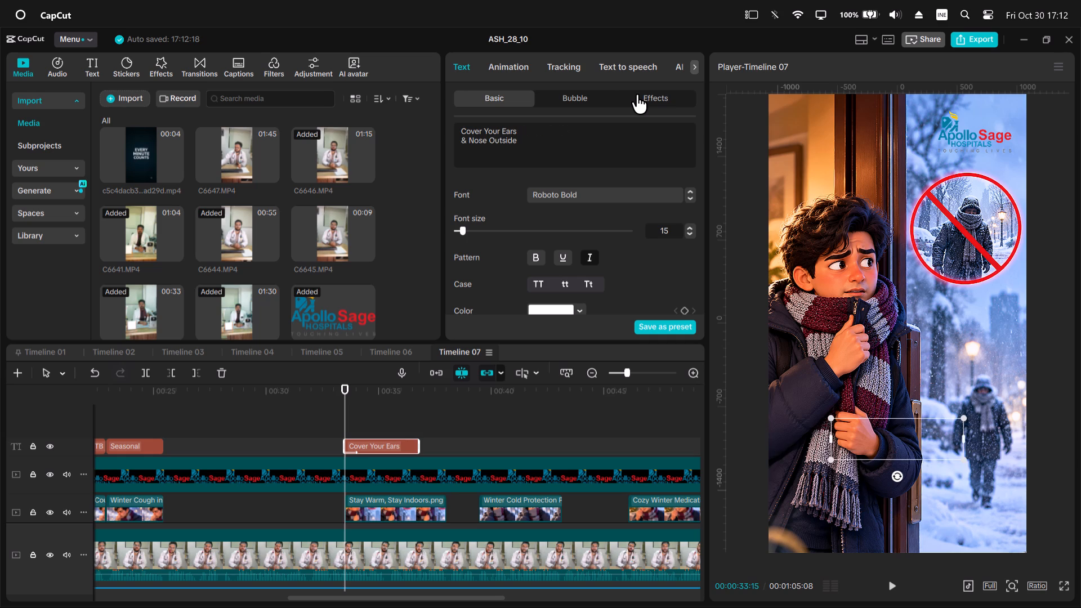
Color the words "Cover" and "Ears & Nose Outside" in the title yellow (F4C70F).
click(344, 395)
key(space)
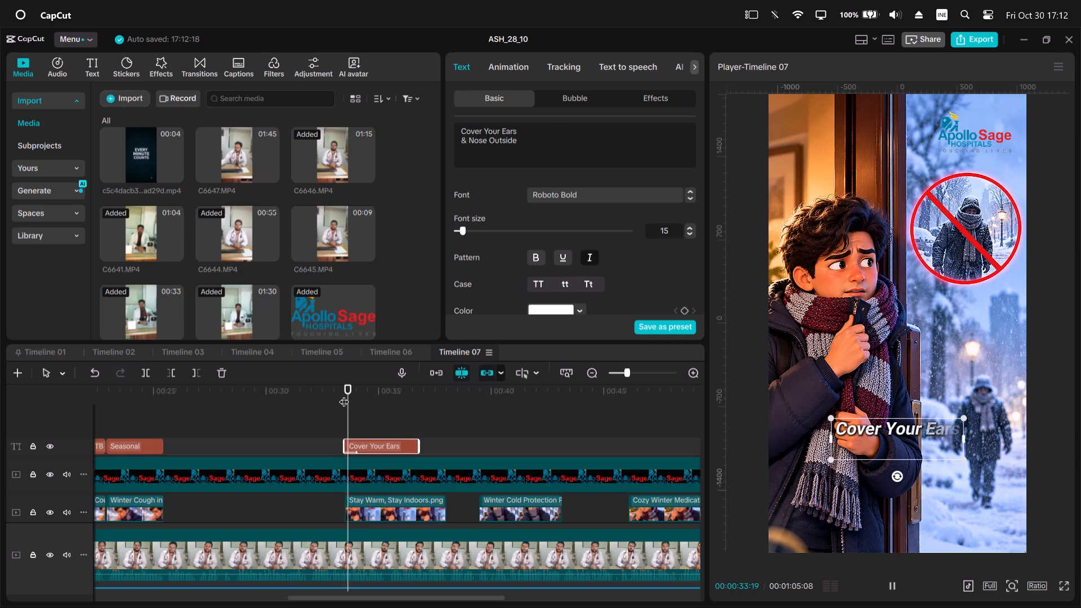
key(space)
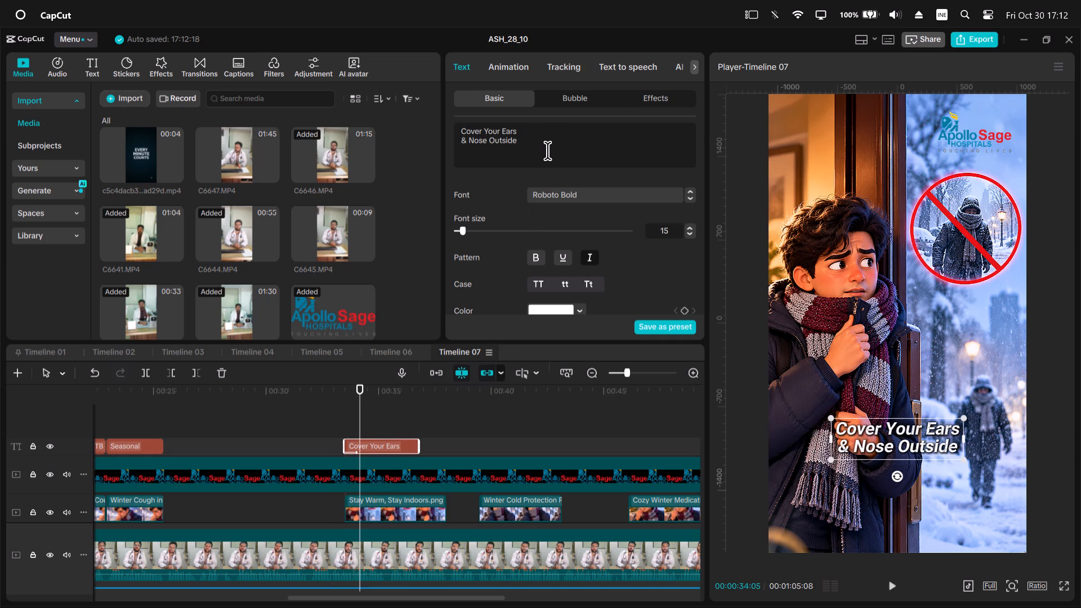
double_click(466, 127)
click(539, 315)
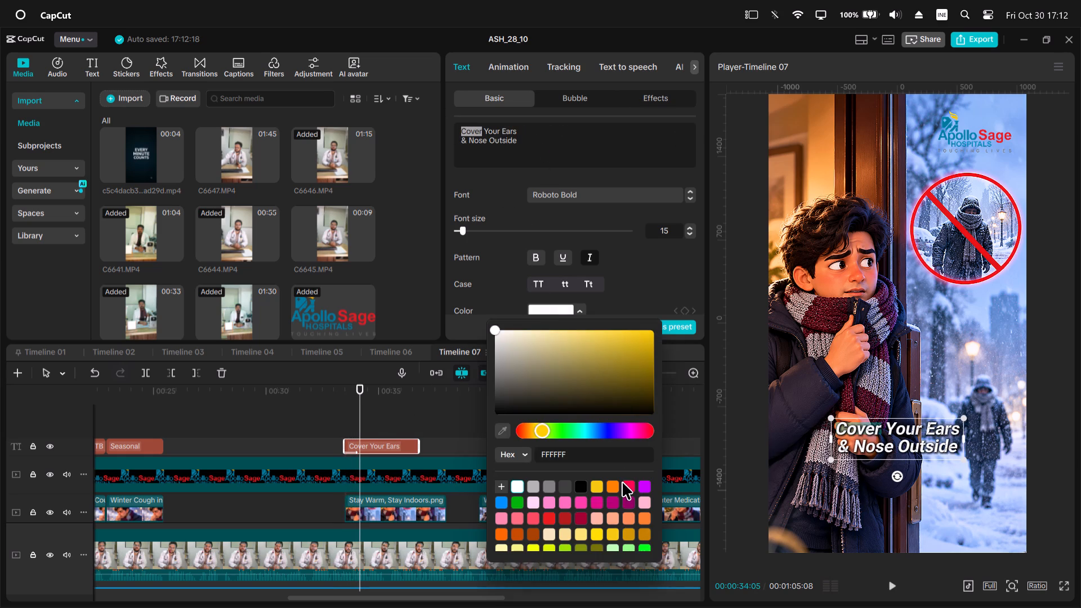
click(600, 487)
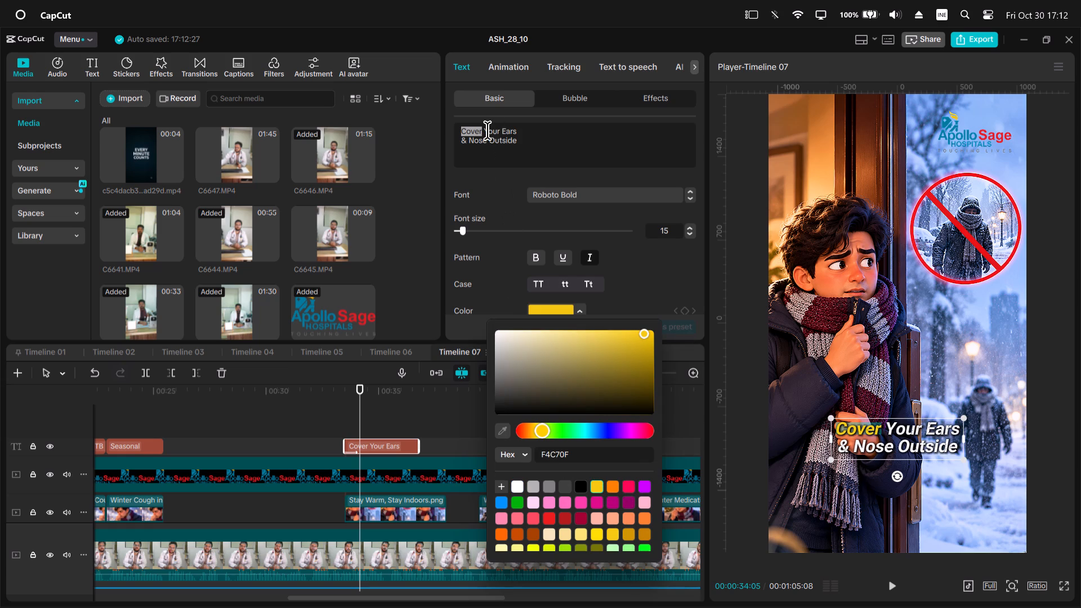
drag(499, 128, 548, 155)
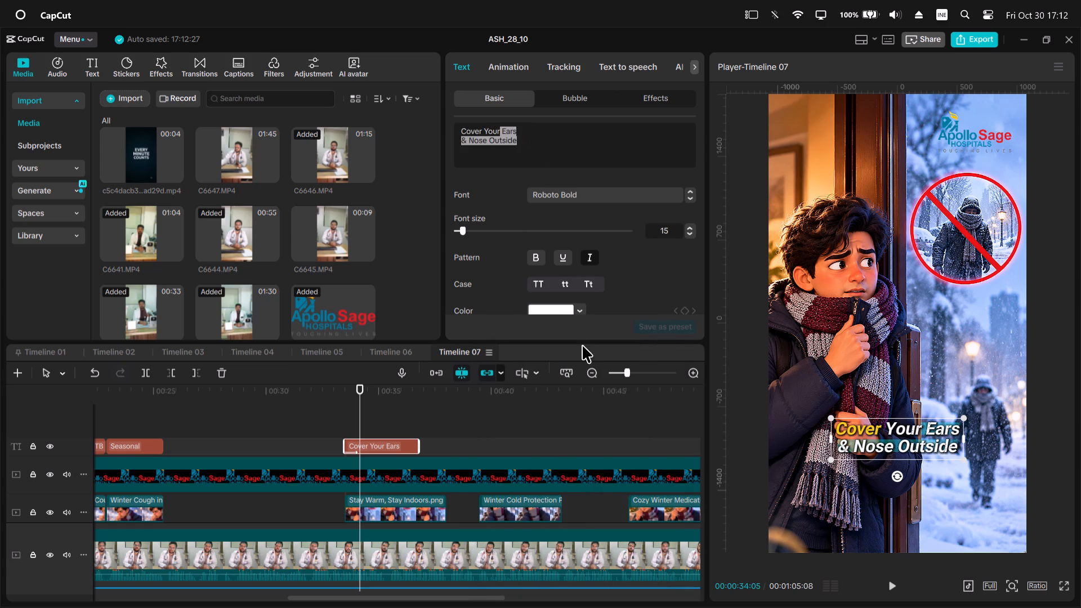
click(554, 311)
drag(535, 379, 479, 316)
click(597, 487)
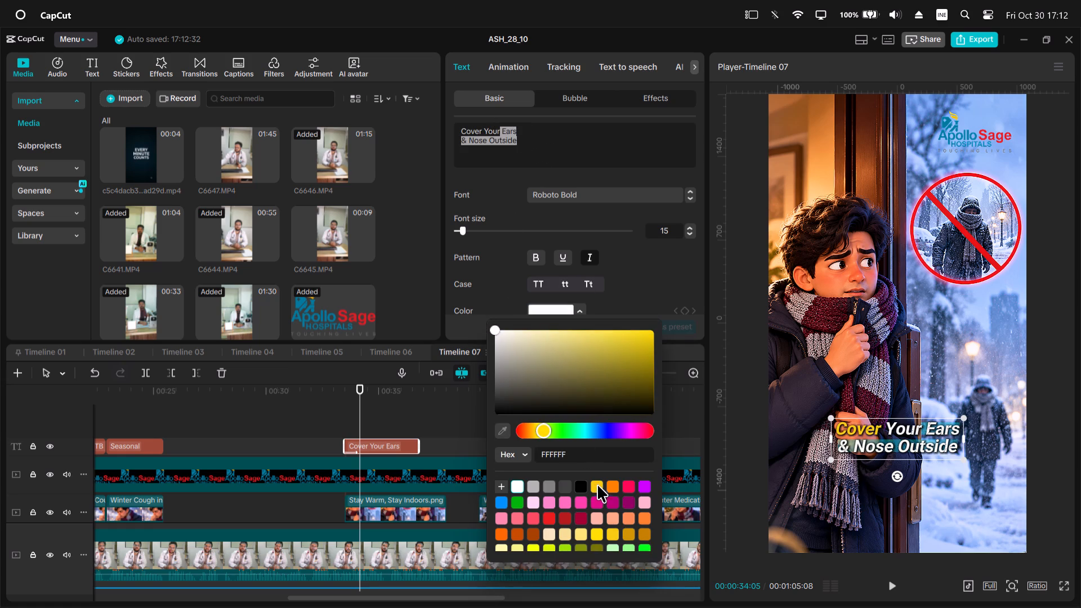
click(623, 262)
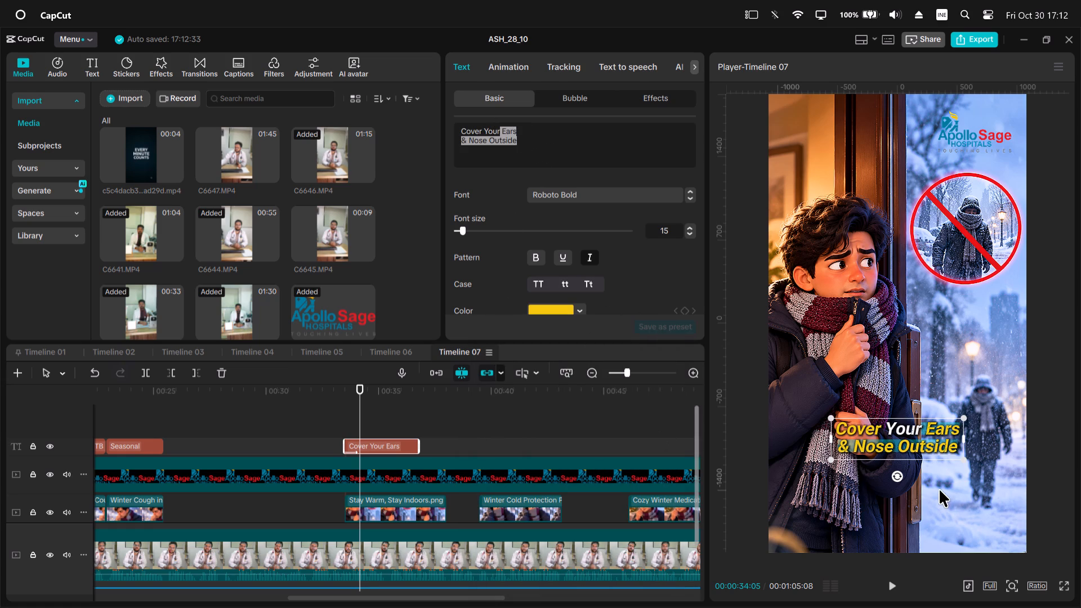
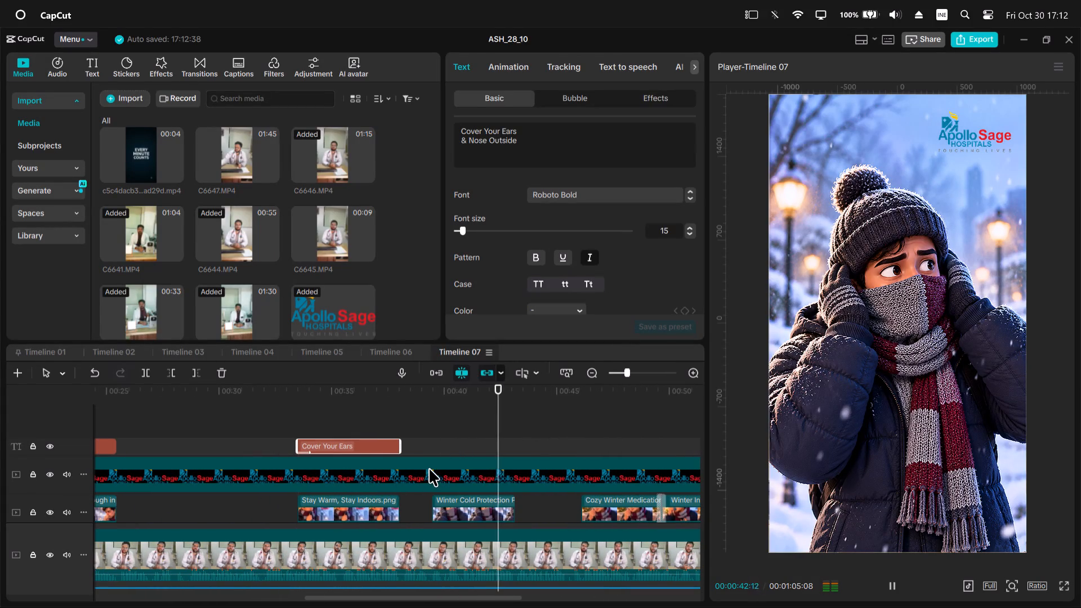
Move the "Cover Your Ears & Nose Outside" title over the Winter Cold Protection image and trim its end to the image's end, at 00:43:05.
key(space)
drag(385, 451, 522, 451)
click(514, 409)
click(518, 450)
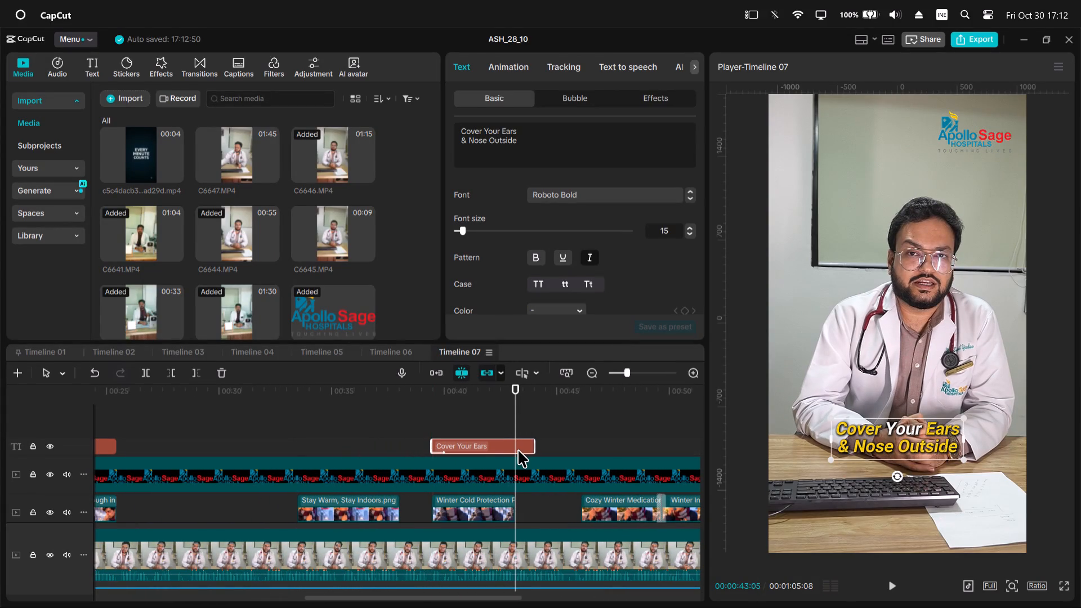
key(w)
Duplicate the trimmed title to the start of the Cozy Winter Medication Care image, at 00:46:03.
click(483, 446)
key(ctrl+c)
key(ctrl+c)
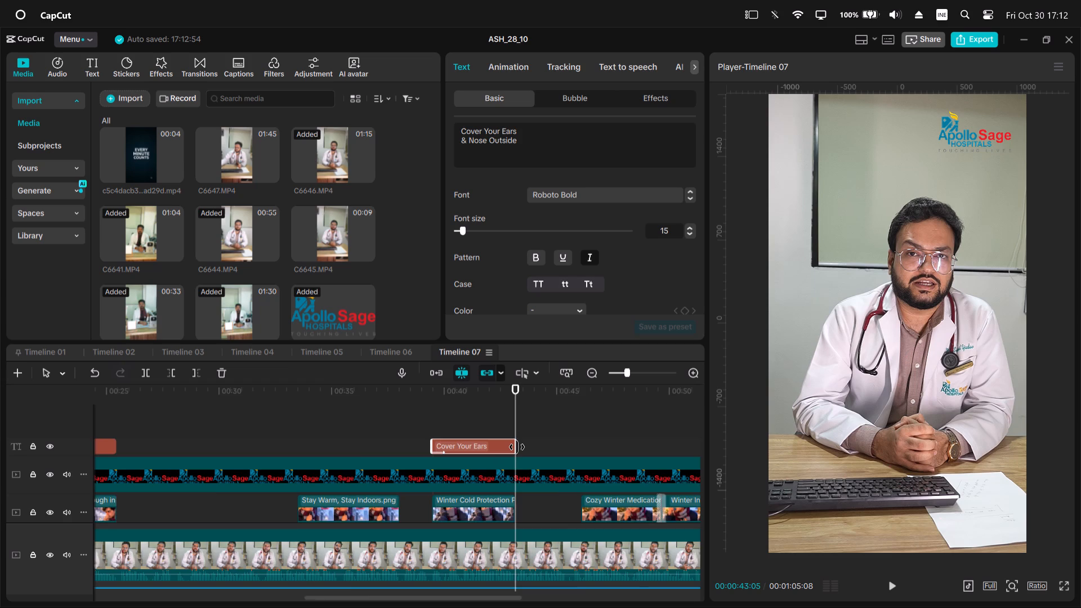
alt+scroll(517, 447, down, 2)
drag(343, 396, 413, 427)
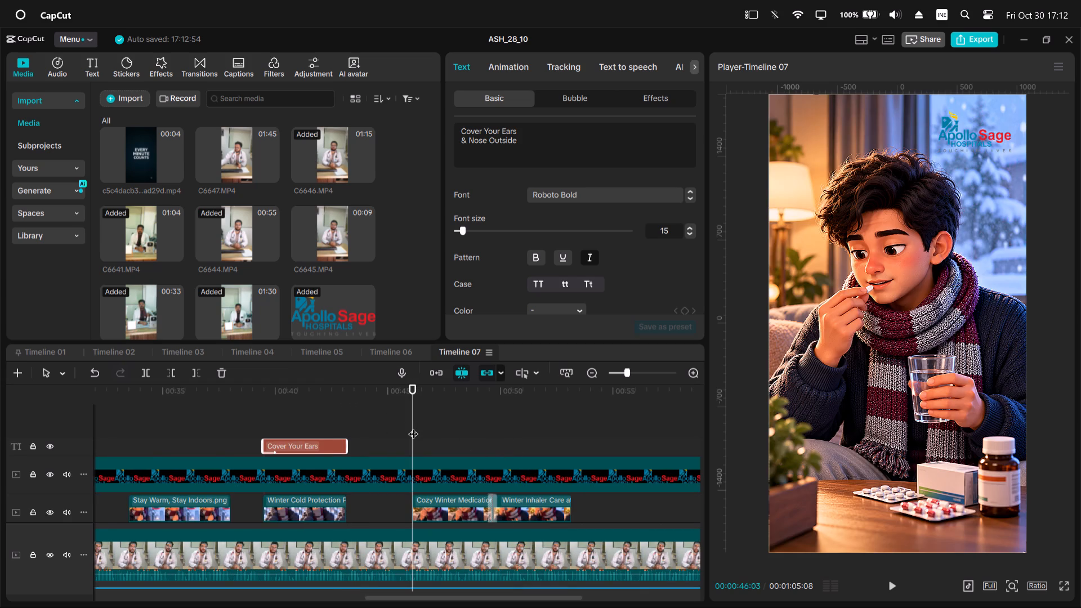
key(ctrl+v)
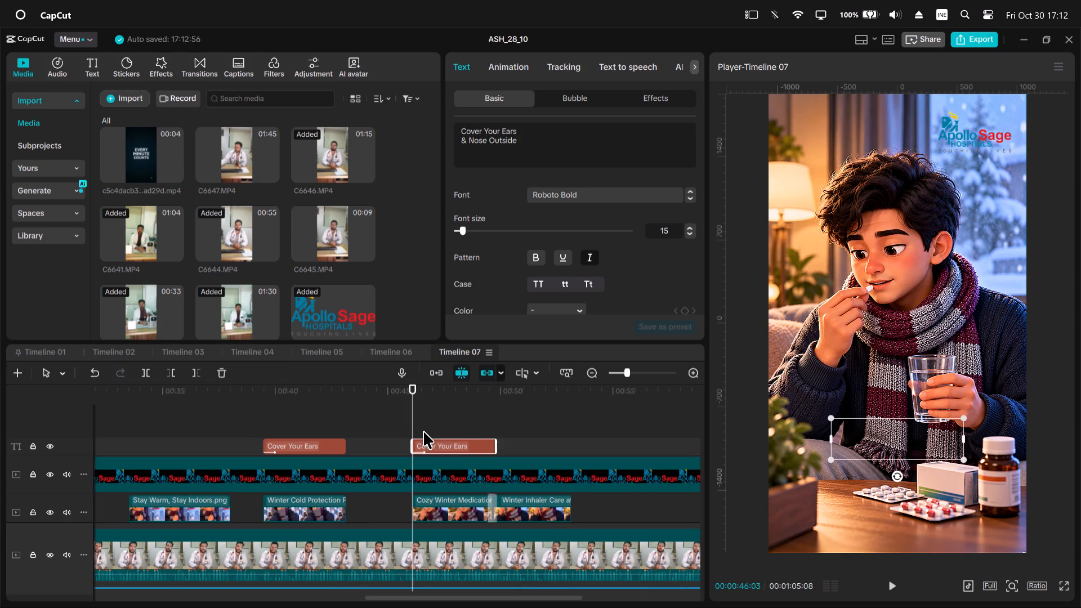
Replace the duplicated title's text with "Take Prescribed Medications on Time", breaking the line before "Medications".
drag(547, 146, 489, 129)
drag(489, 129, 387, 72)
key(ctrl+v)
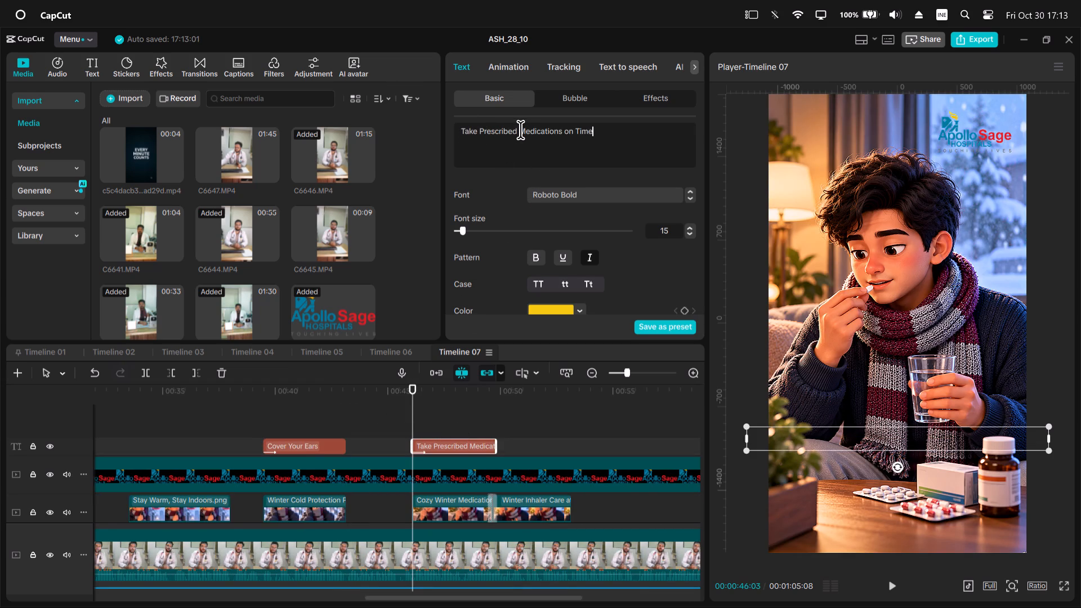
click(520, 129)
key(BackSpace)
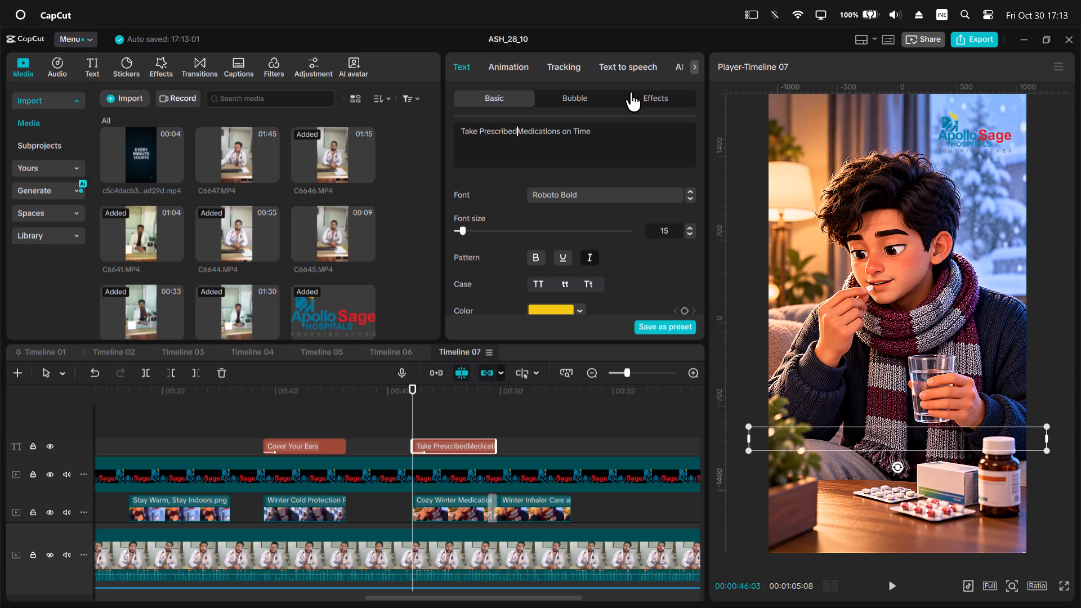
key(Return)
Color "Prescribed Medications" yellow (F4C70F) and "on Time" white in the new title.
drag(477, 131, 503, 141)
click(555, 307)
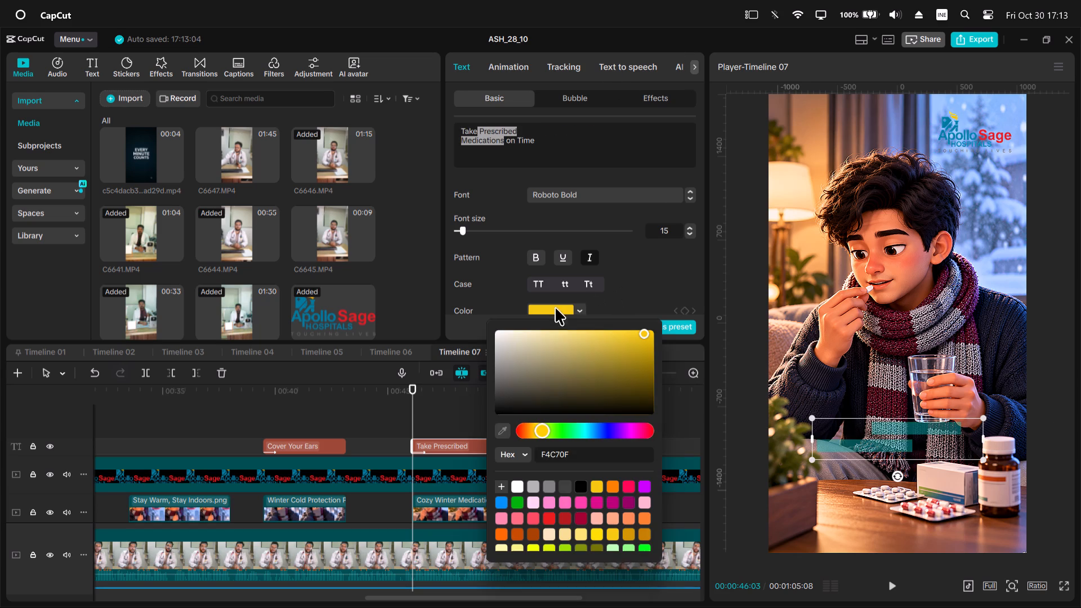
click(601, 485)
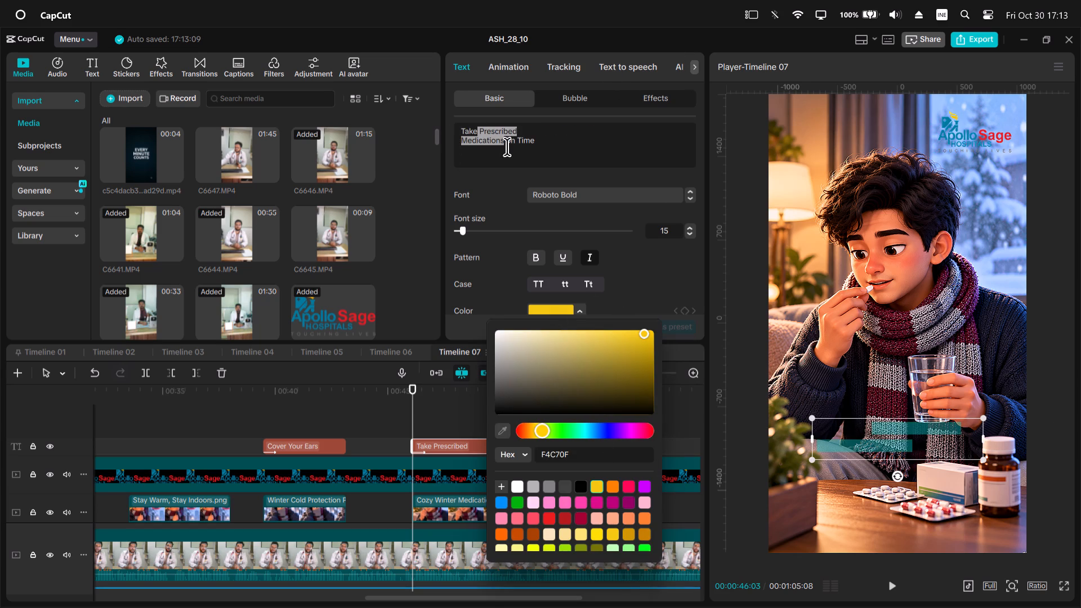
click(507, 146)
drag(507, 145, 570, 147)
click(542, 299)
click(543, 309)
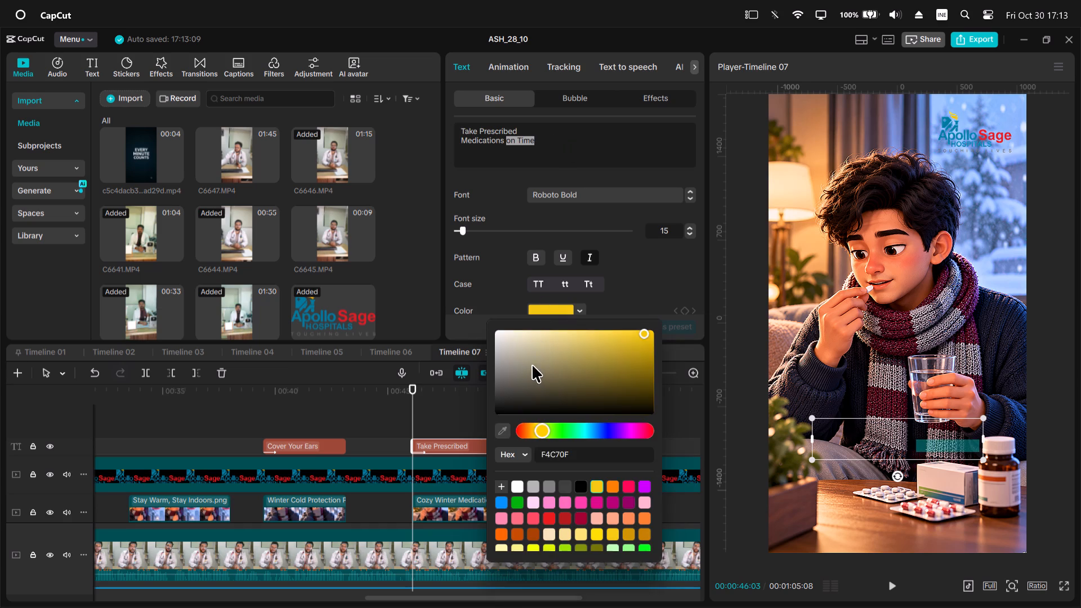
drag(531, 365, 413, 193)
click(642, 238)
Play through the "Take Prescribed Medications on Time" title and trim its end to 00:49:20, at the transition into the Winter Inhaler Care image.
click(413, 394)
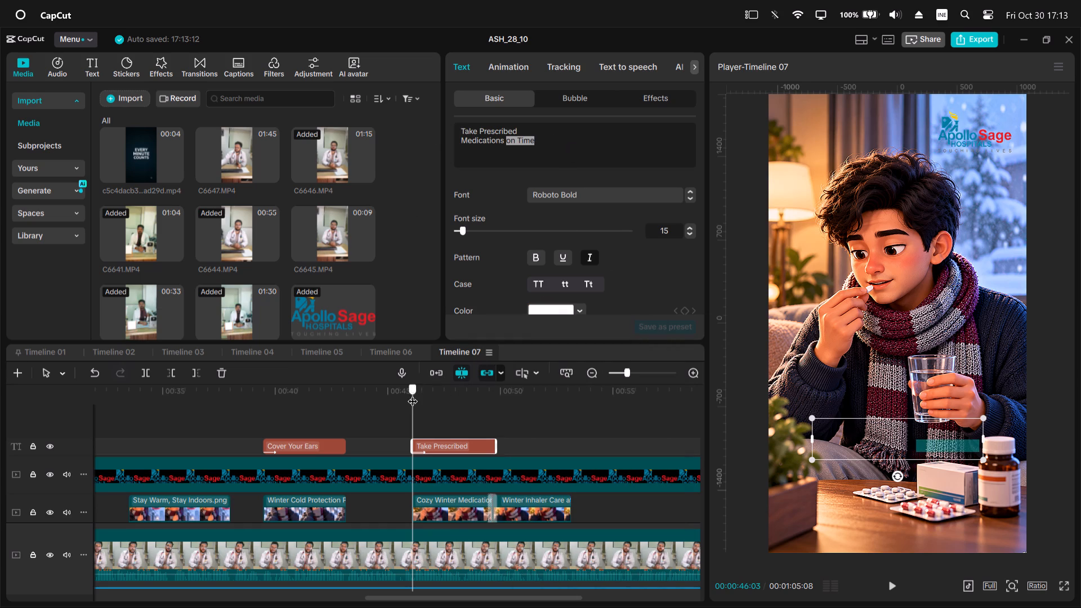
key(space)
ctrl+scroll(445, 415, up, 3)
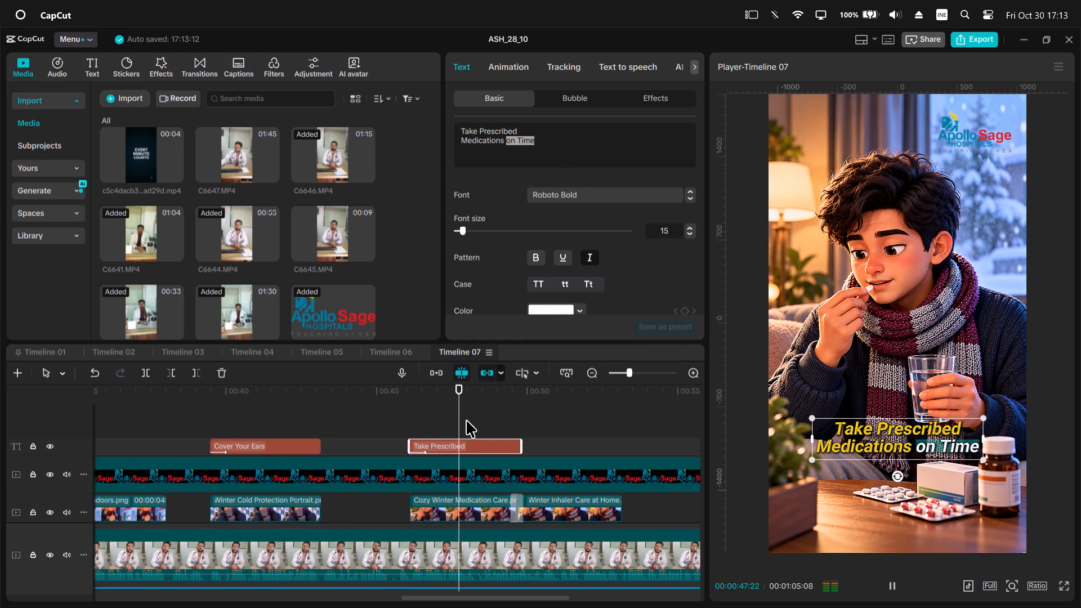
key(space)
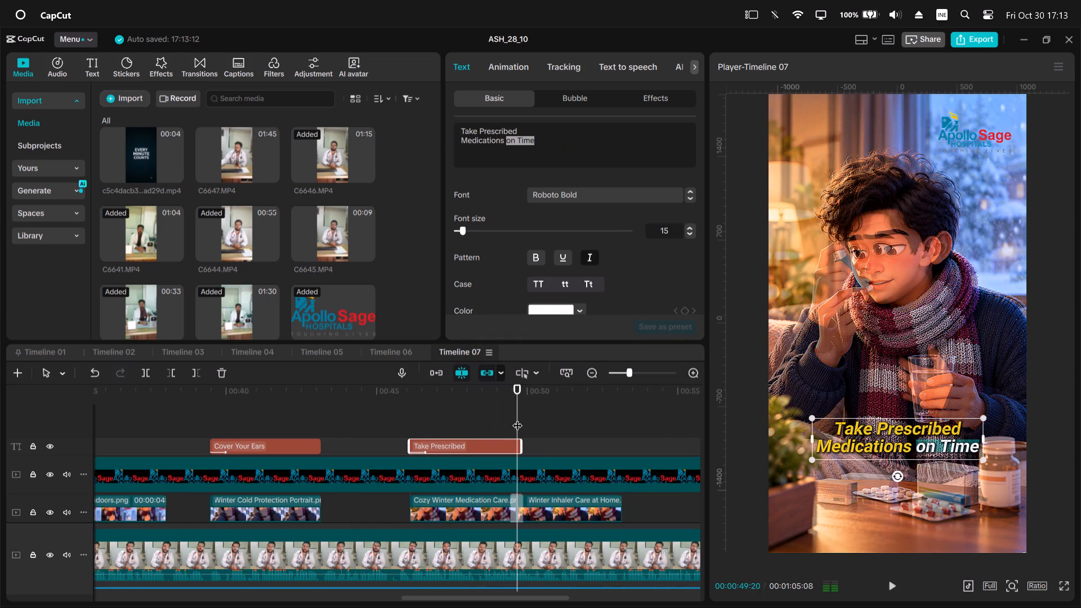
click(519, 416)
click(513, 450)
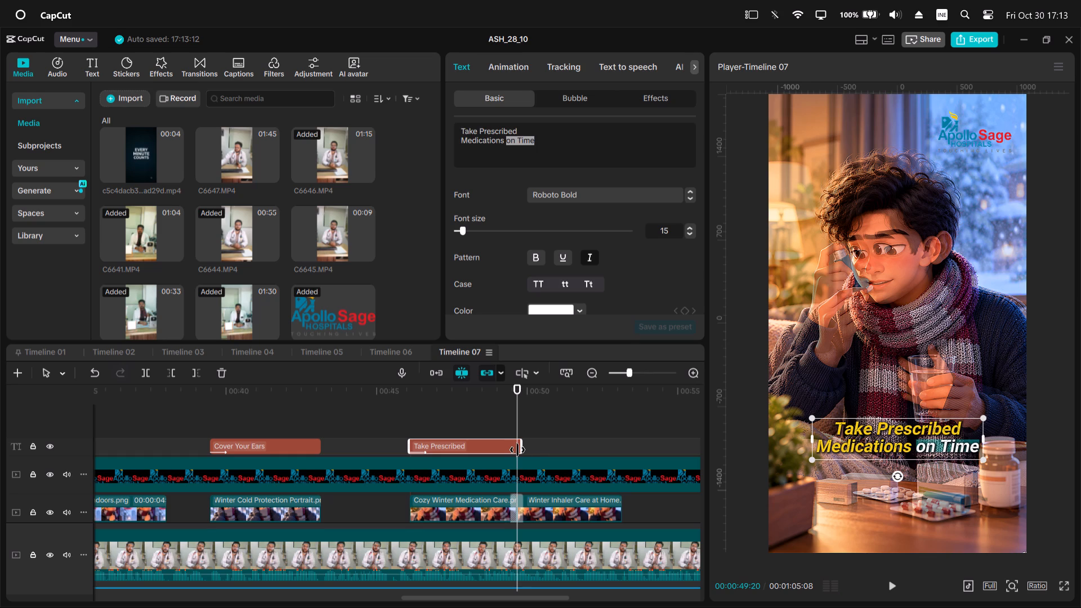
key(w)
click(515, 448)
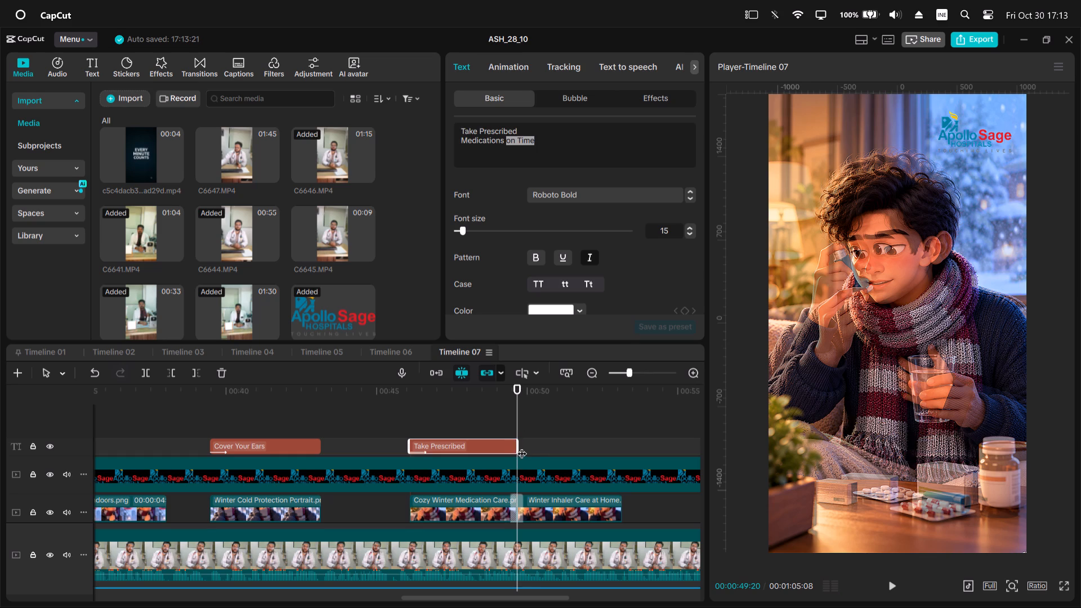
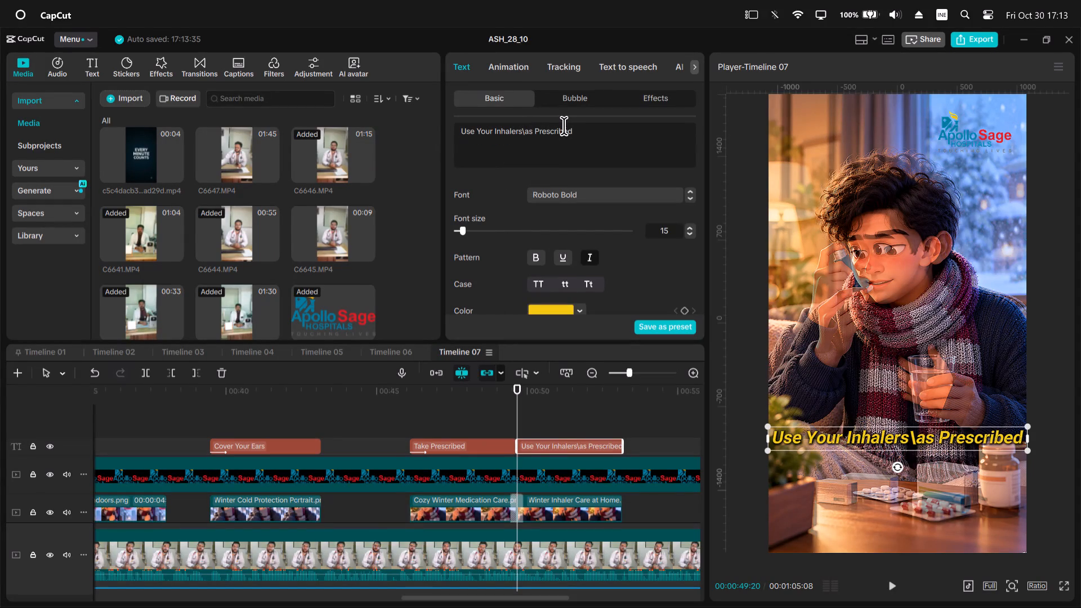
Remove the stray backslash from the inhaler title and break its line after "Use Your Inhalers", before "as Prescribed".
key(ctrl+z)
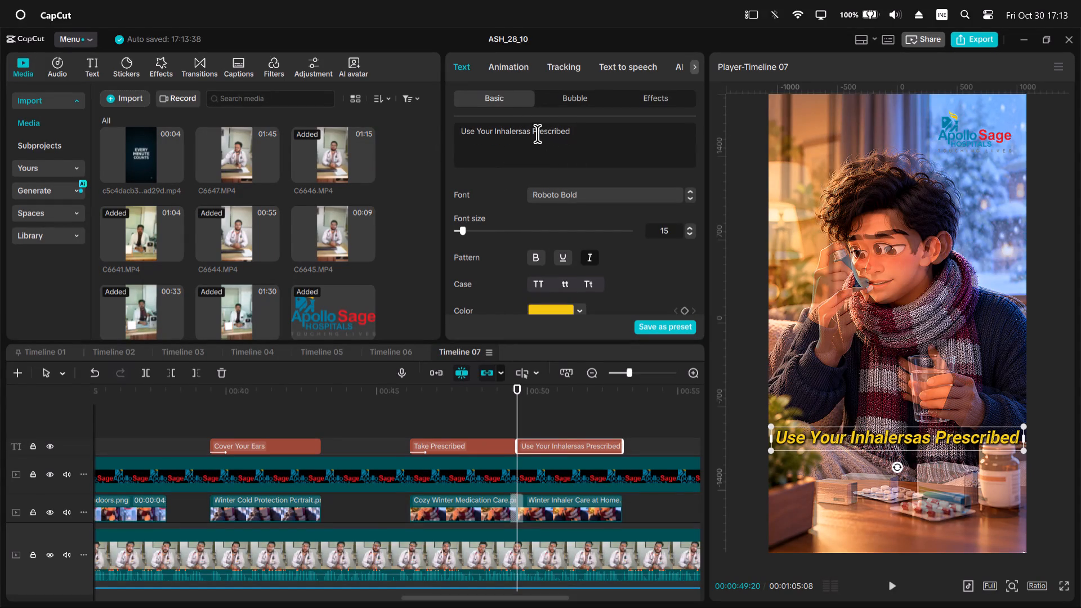
click(520, 132)
key(Right)
key(Return)
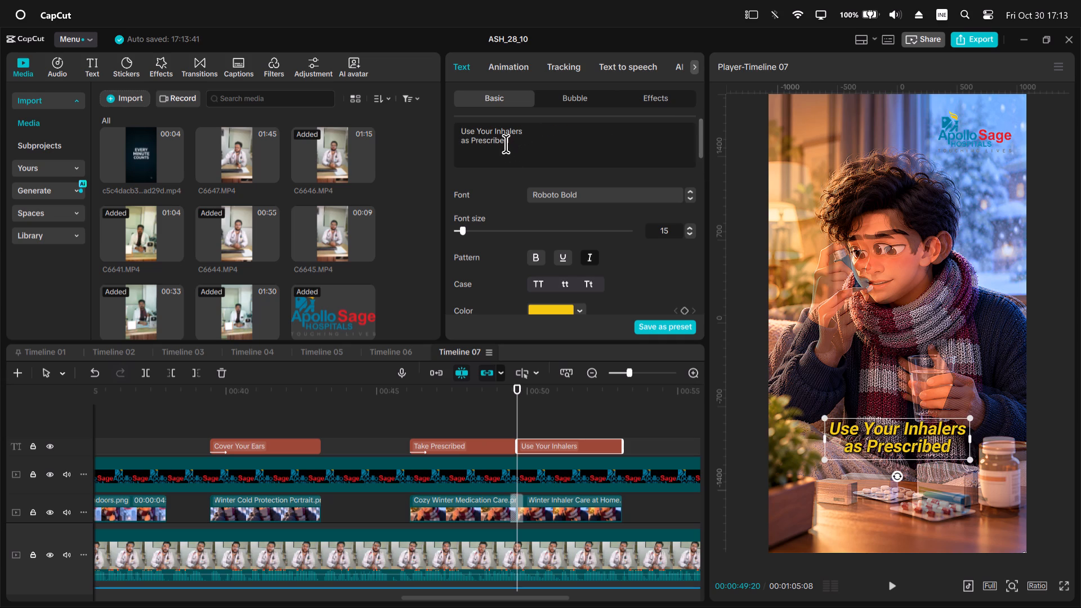
Color the words "as Prescribed" and "Your" white (FFFFFF) in the inhaler title.
drag(525, 145, 459, 140)
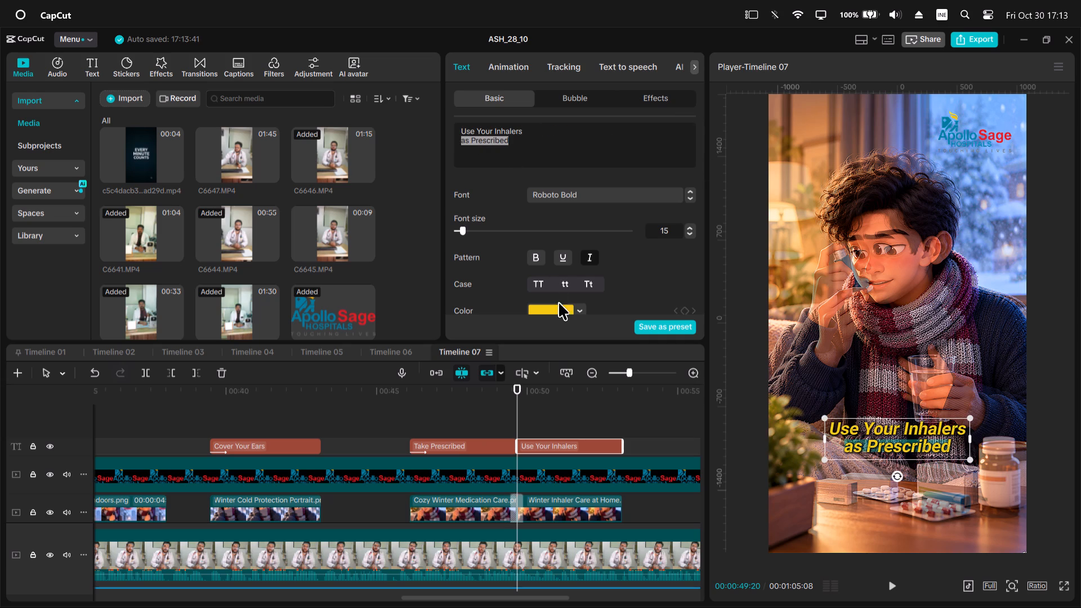
click(559, 307)
drag(542, 333, 453, 298)
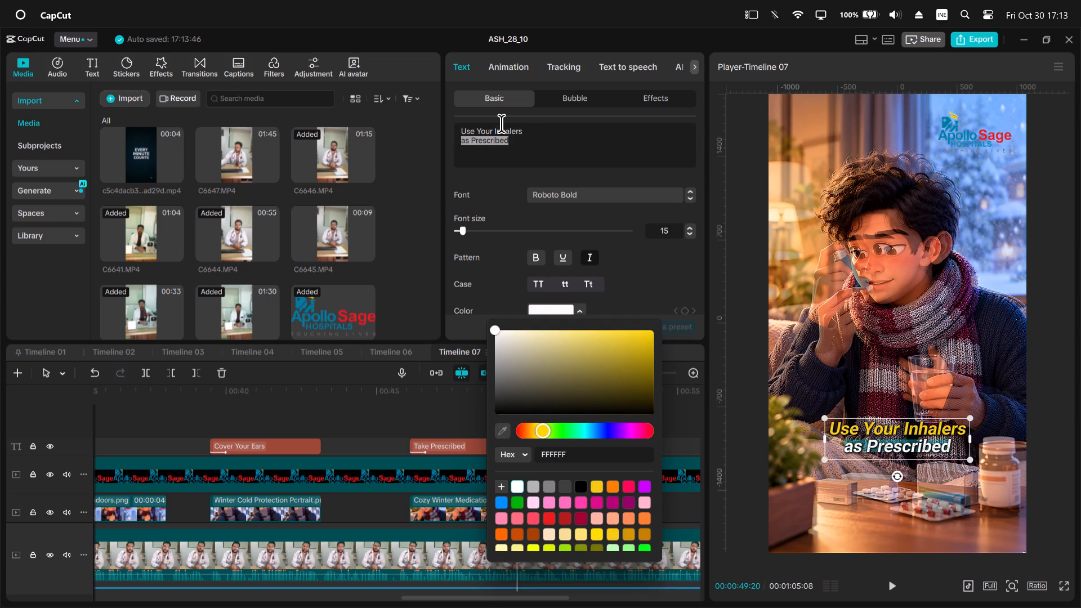
click(481, 131)
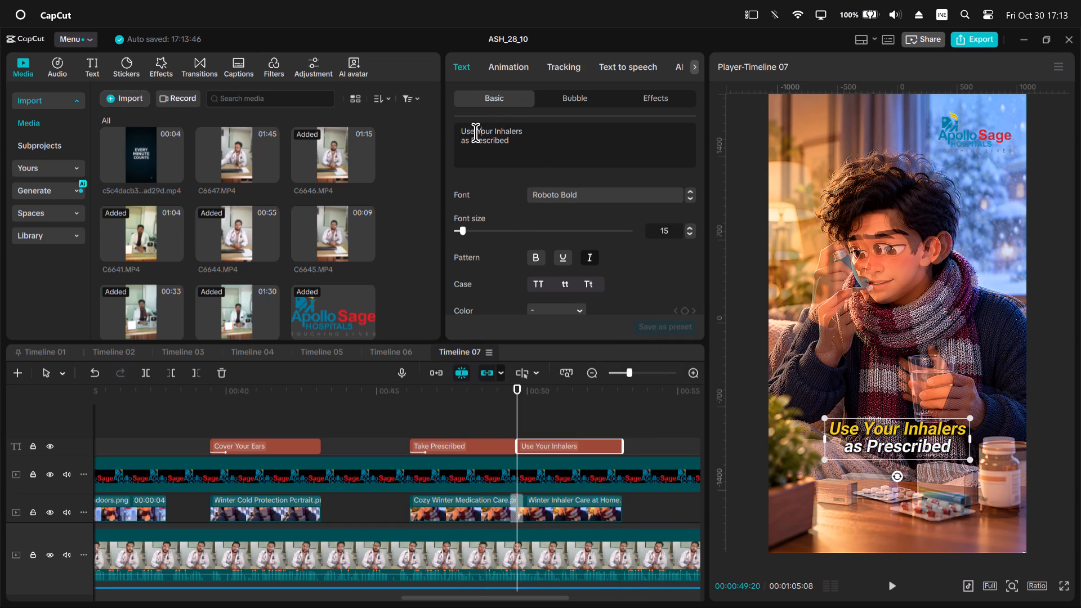
drag(479, 131, 493, 132)
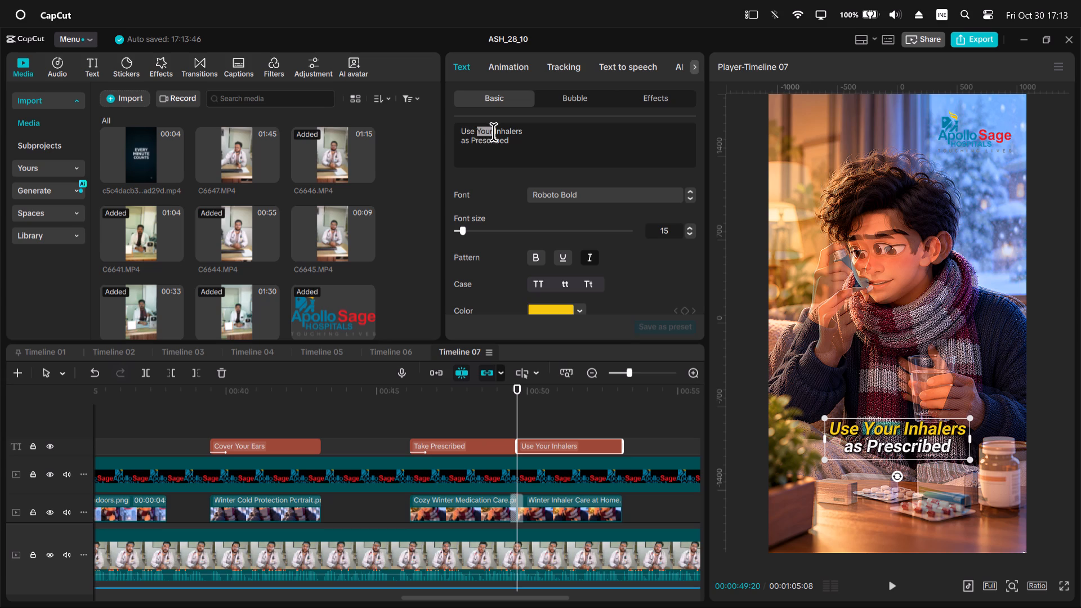
drag(493, 132, 495, 132)
click(553, 309)
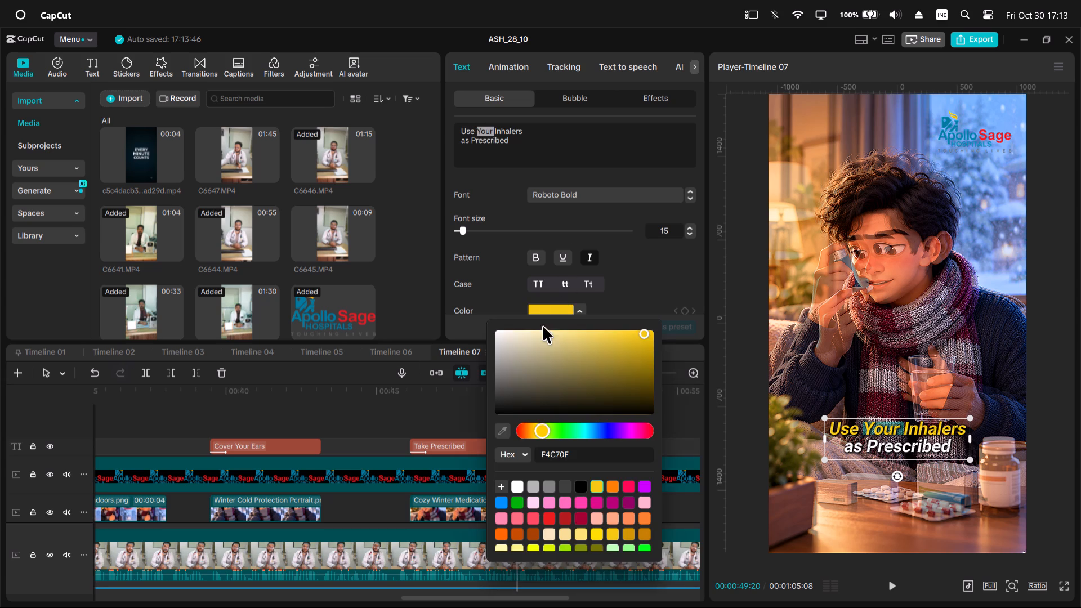
drag(530, 343, 436, 247)
click(647, 263)
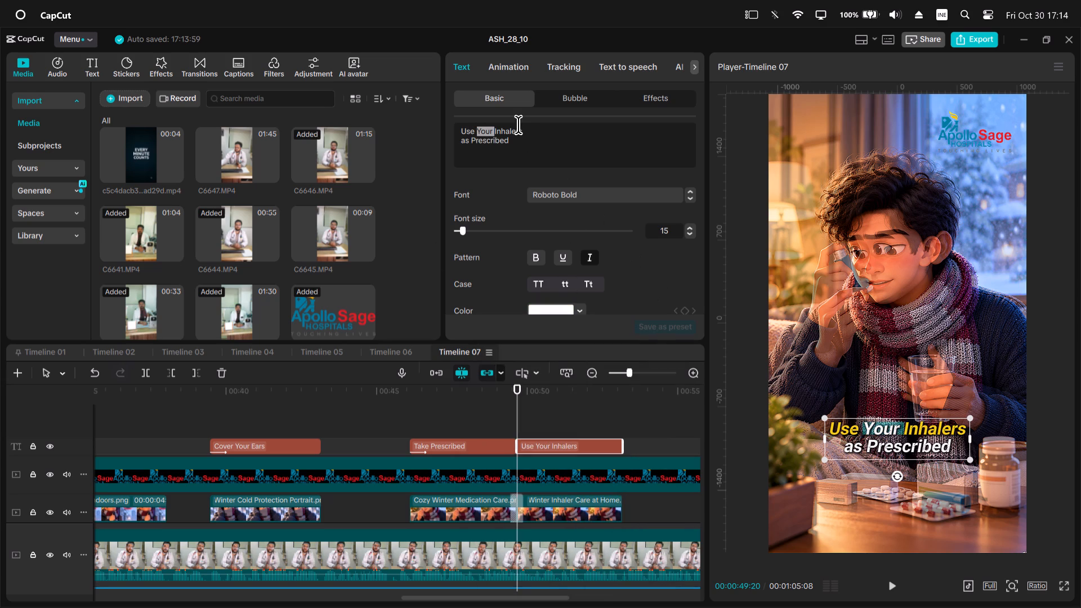
Color only the word "Prescribed" yellow in the second line of the inhaler title.
double_click(488, 141)
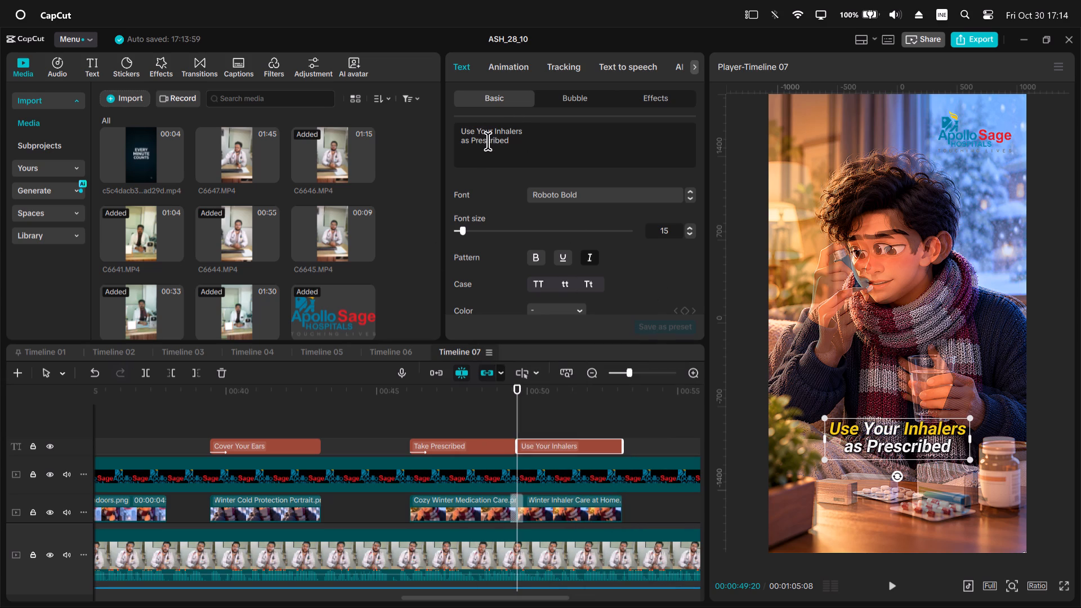
click(551, 312)
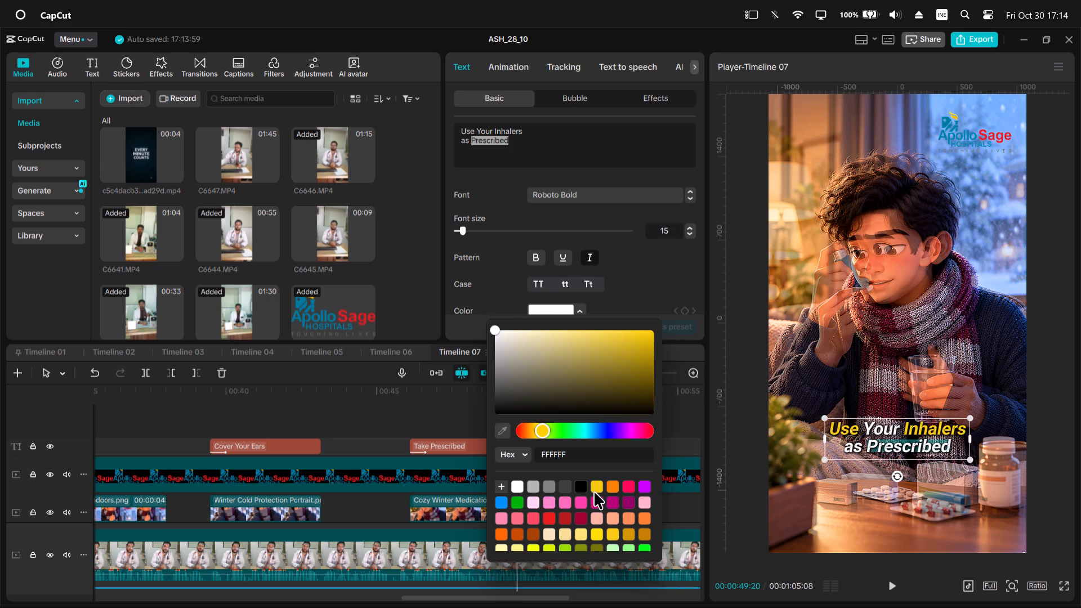
click(593, 488)
click(659, 306)
ctrl+scroll(781, 406, down, 5)
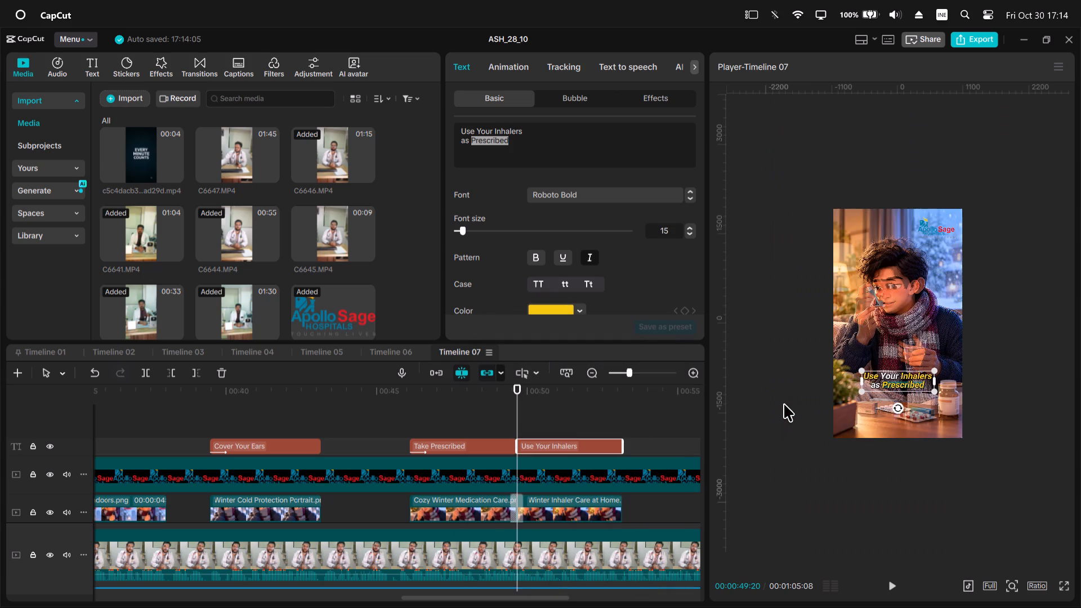
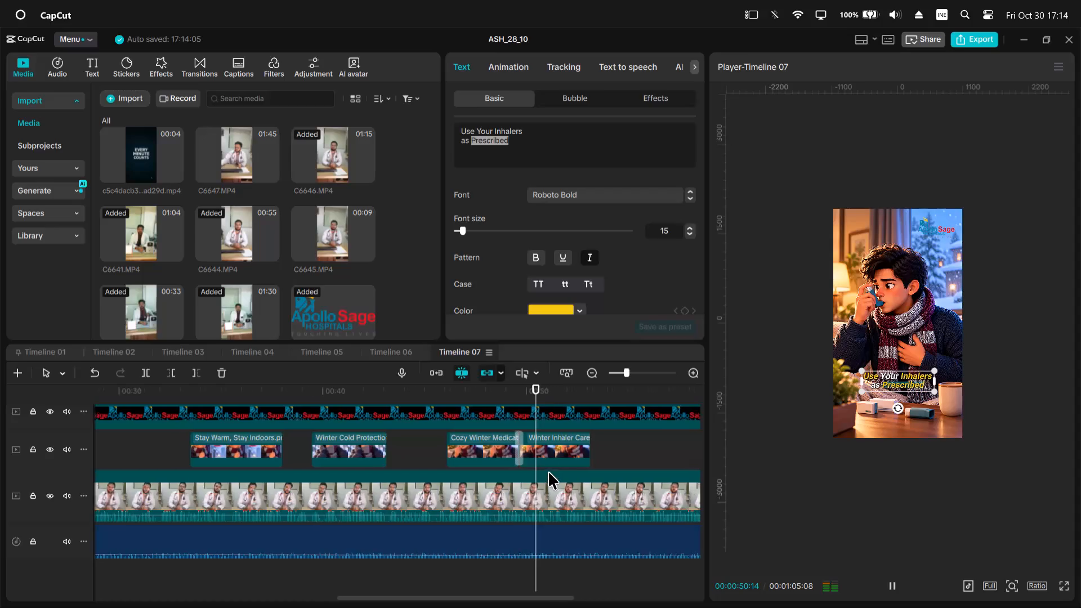
Play back Timeline 07 from the "Winter Inhaler Care at Home" b-roll into the doctor footage to review the inhaler section.
click(510, 395)
key(space)
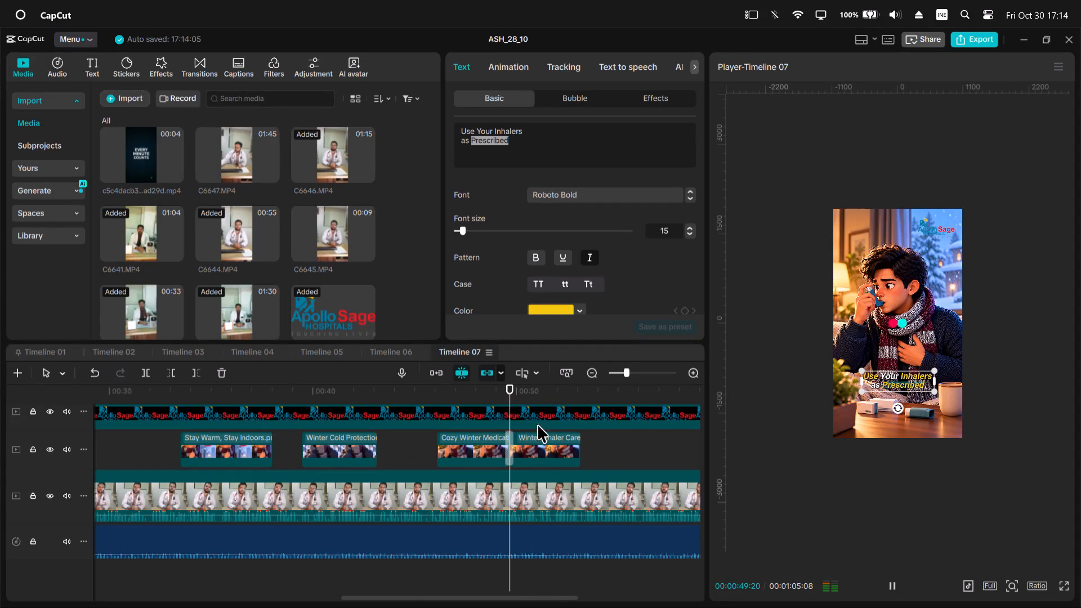
ctrl+scroll(564, 455, up, 16)
click(552, 491)
key(space)
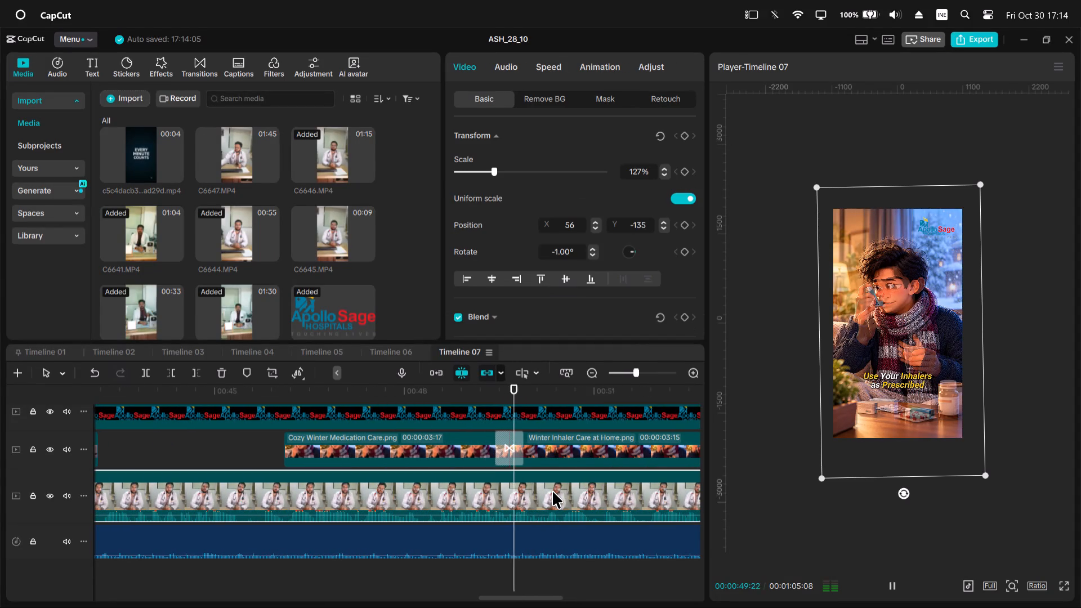
scroll(552, 490, left, 1)
ctrl+scroll(548, 490, down, 3)
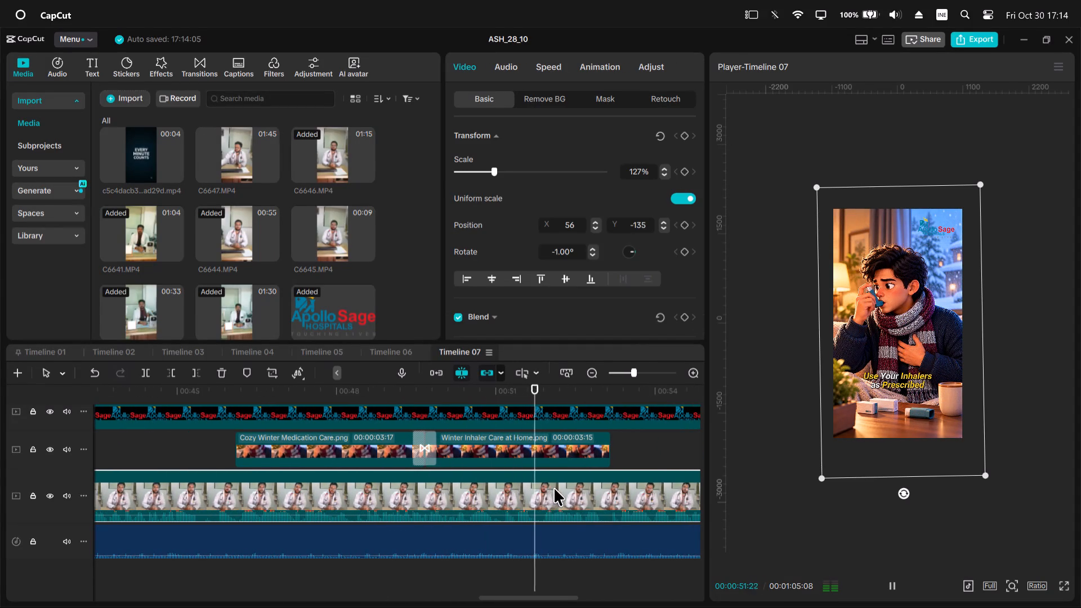
scroll(607, 468, left, 1)
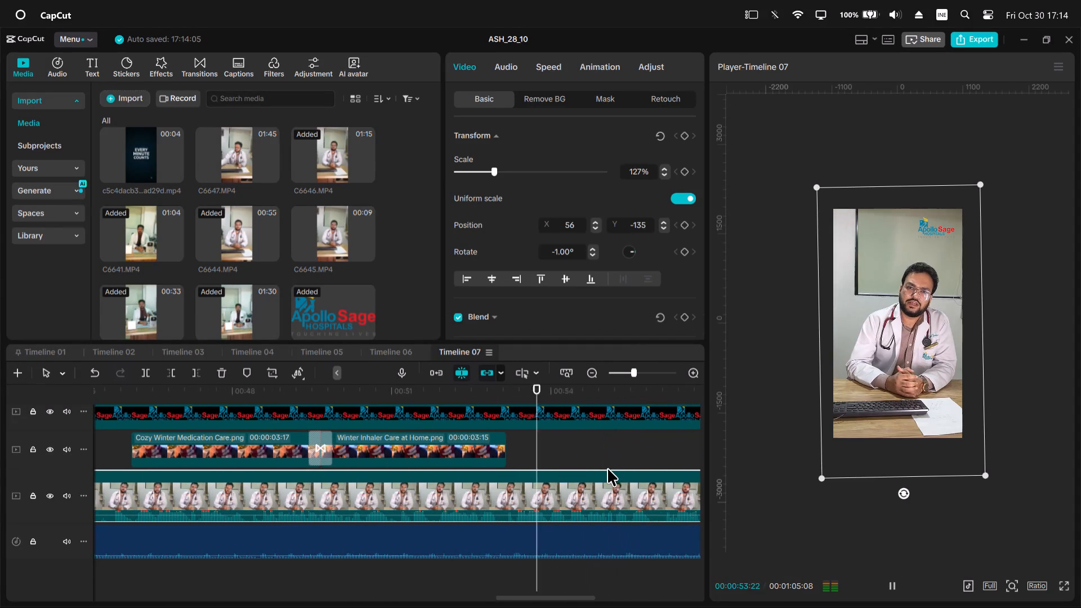
scroll(607, 468, left, 1)
key(space)
key(space)
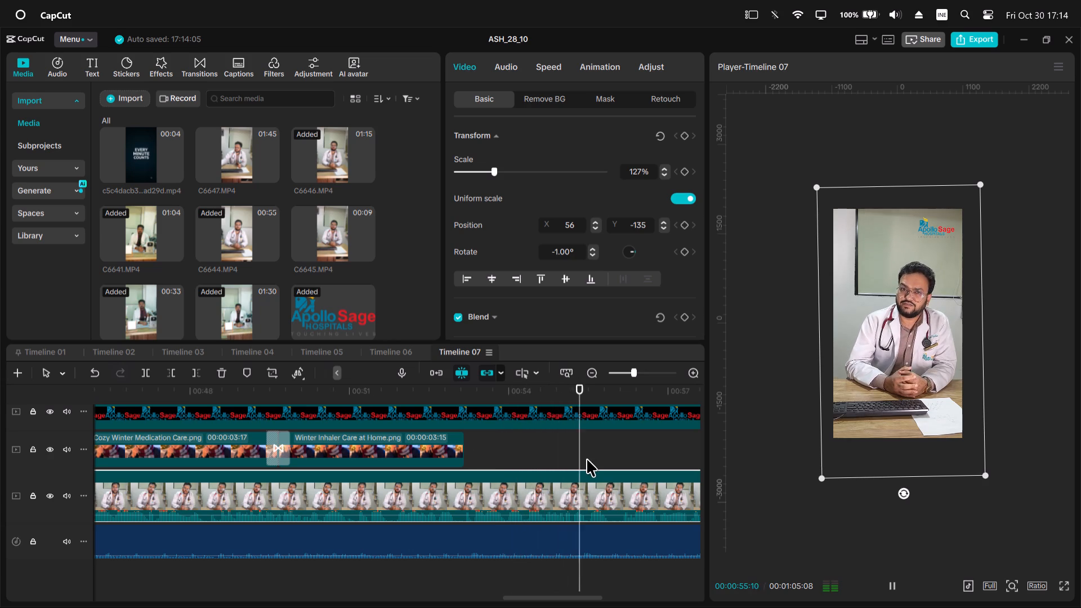
key(space)
ctrl+scroll(604, 464, down, 3)
key(space)
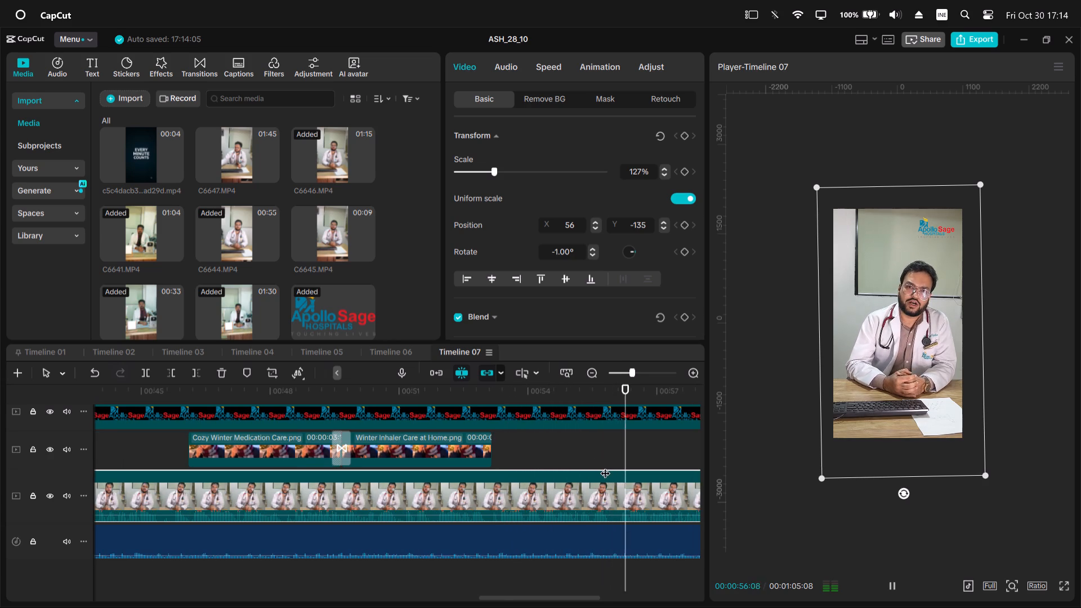
scroll(605, 466, left, 1)
key(space)
Split the main C6646.MP4 clip at the inhaler b-roll's start (00:00:49:20) and end (00:00:53:05).
click(221, 391)
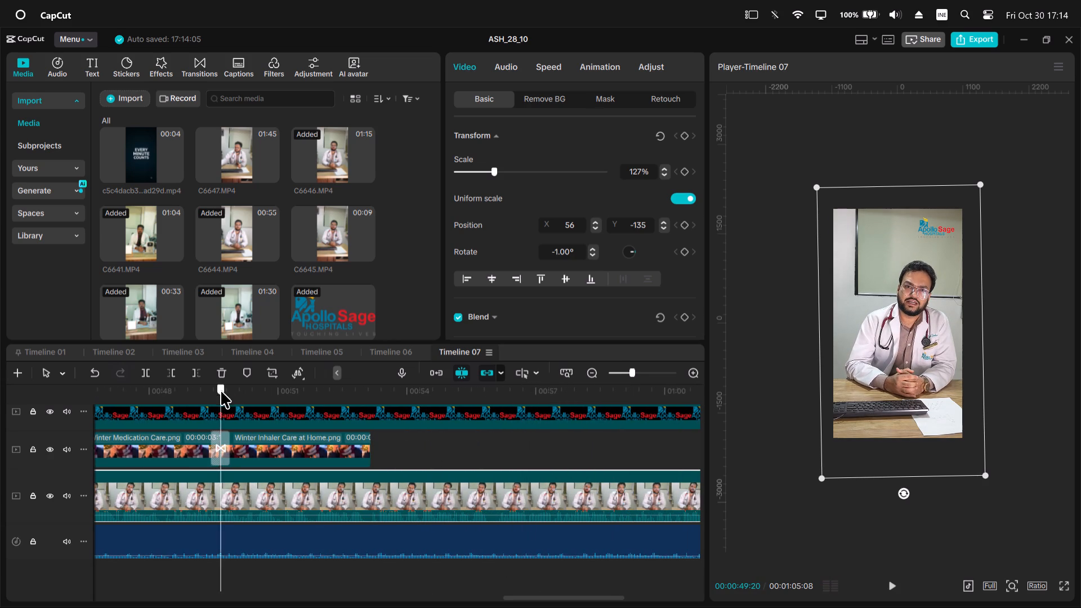
key(space)
click(221, 391)
click(254, 498)
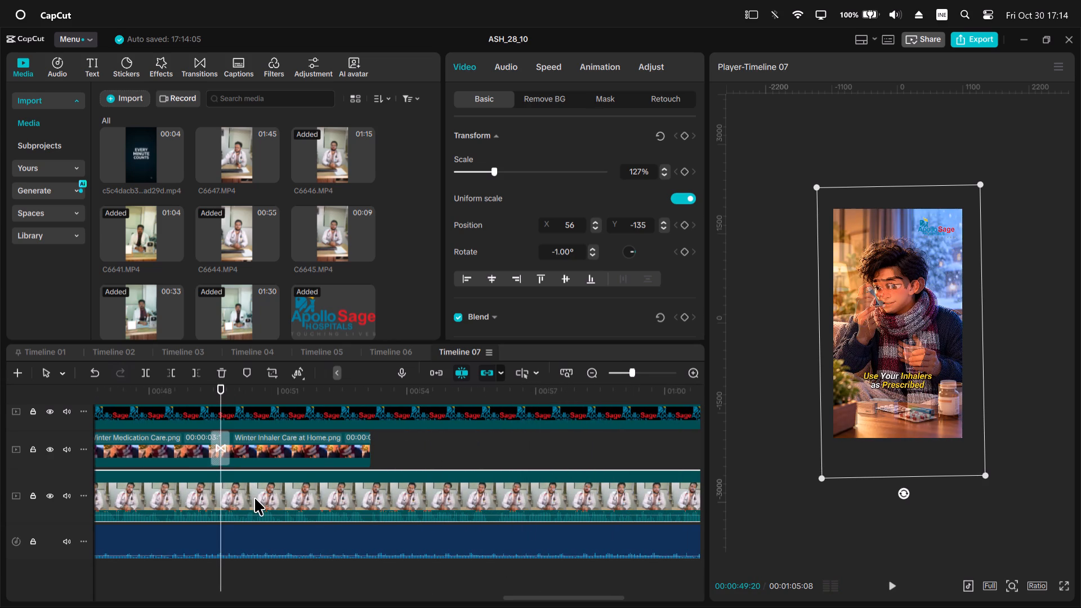
key(c)
key(space)
ctrl+scroll(373, 426, up, 4)
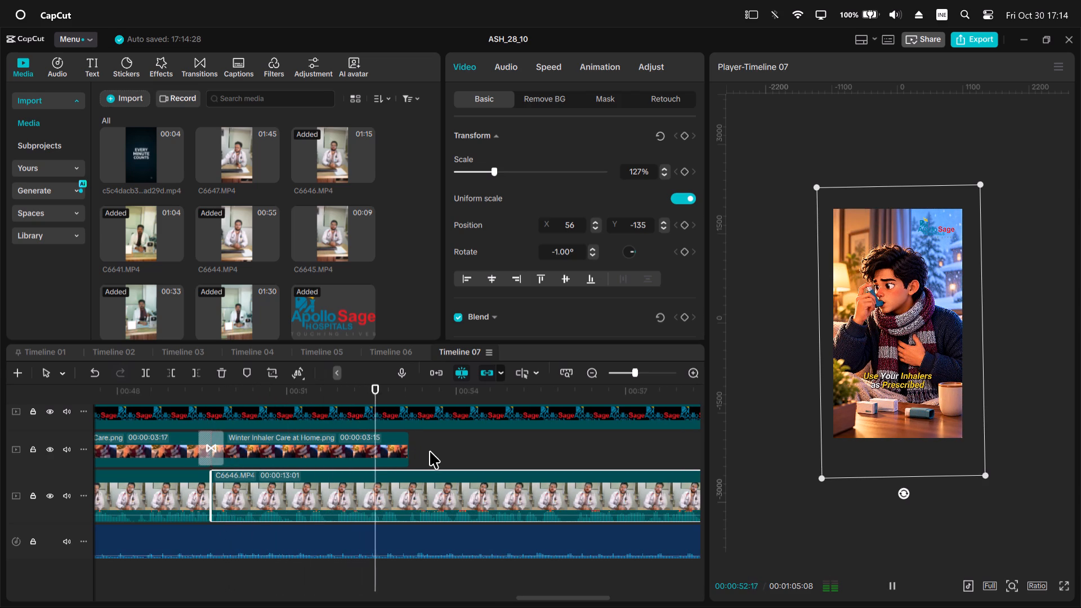
key(space)
click(409, 401)
click(422, 487)
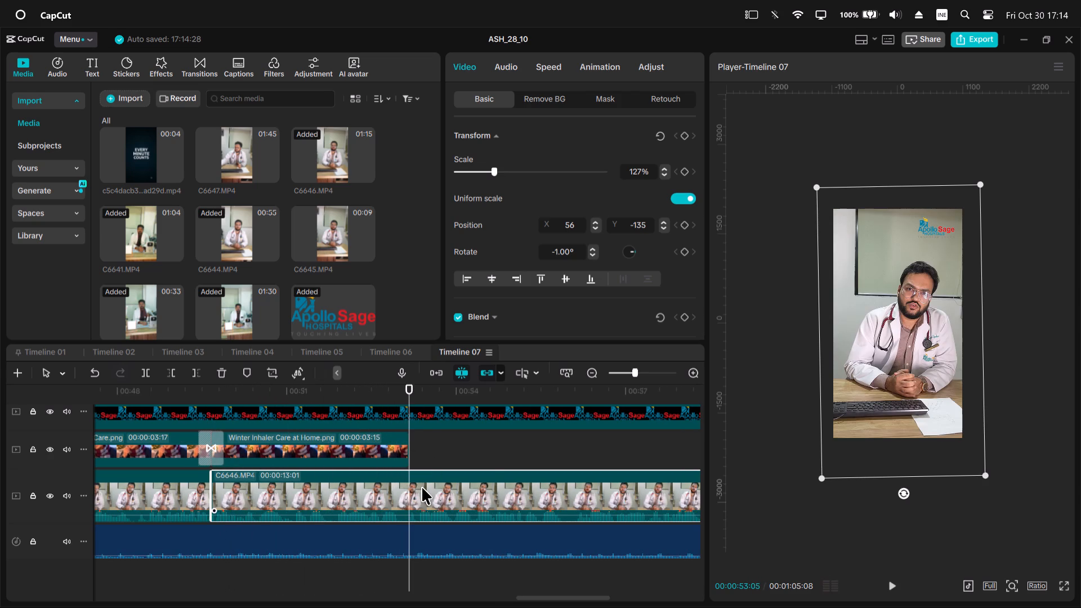
key(c)
Copy the inhaler b-roll together with the matching C6646.MP4 segment and paste both at the timeline's start, 00:00:00:00.
click(391, 458)
ctrl+click(390, 497)
key(ctrl+c)
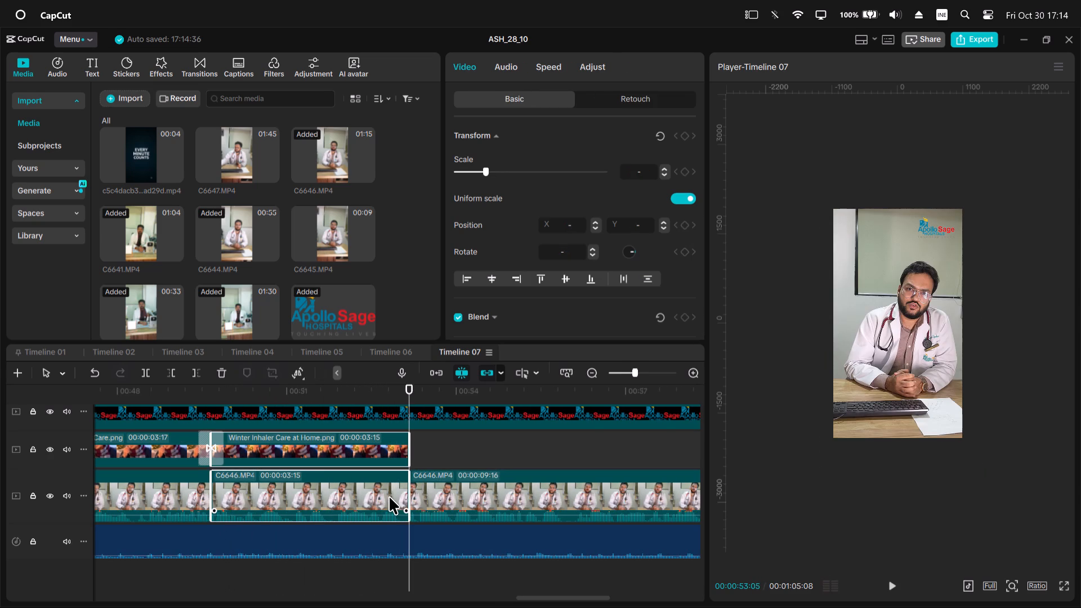
ctrl+scroll(389, 497, down, 20)
ctrl+scroll(389, 497, down, 8)
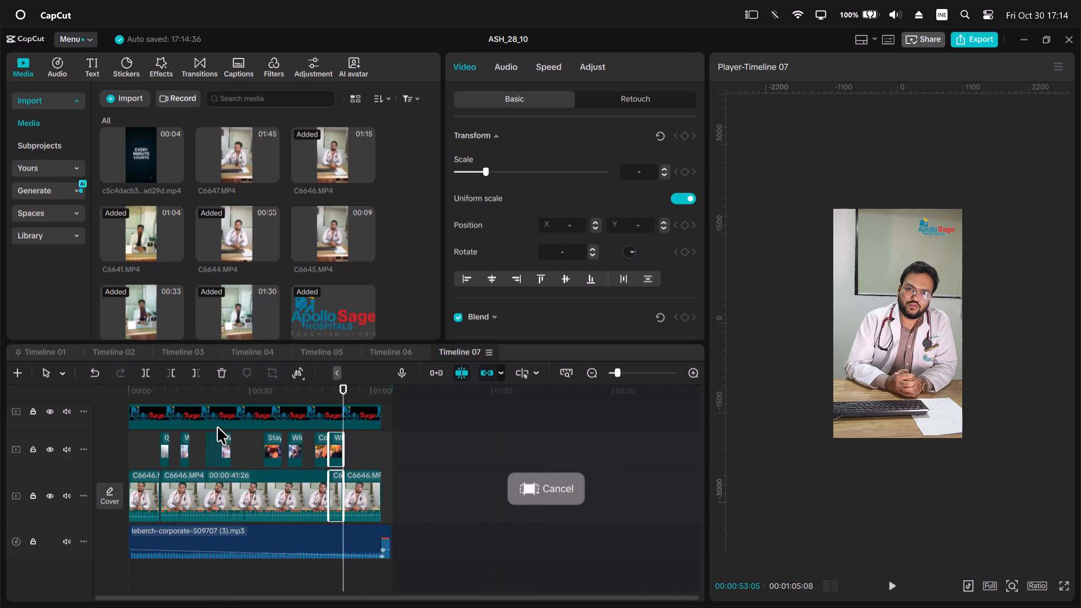
drag(163, 398, 19, 393)
key(ctrl+v)
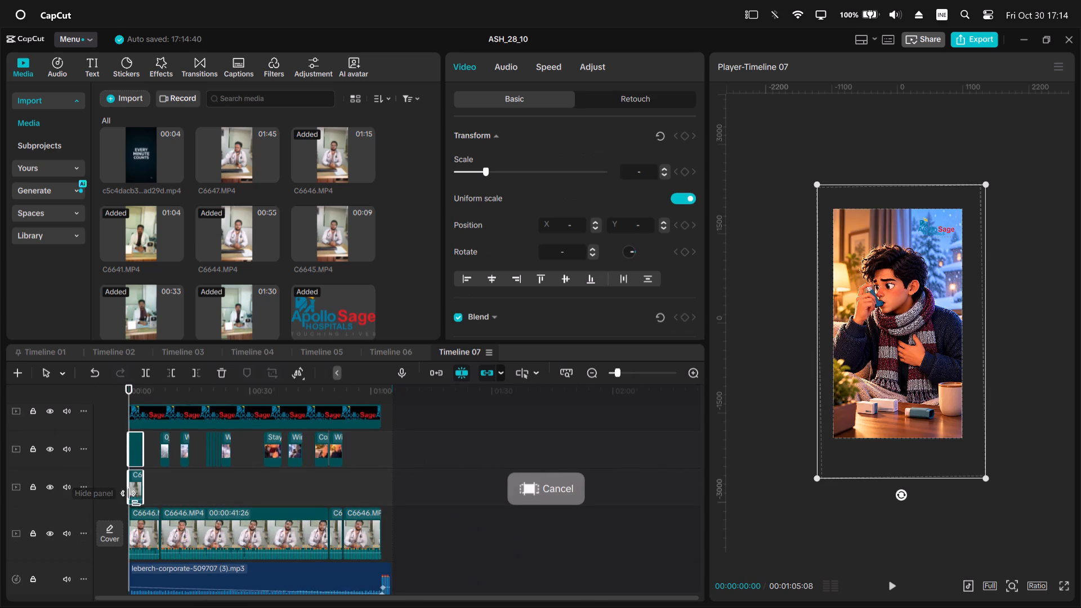
Enable the main track magnet and insert the pasted C6646.MP4 segment at the beginning of the main track, ahead of the existing footage.
scroll(148, 498, down, 4)
ctrl+scroll(209, 493, up, 4)
drag(484, 491, 150, 494)
scroll(238, 506, up, 2)
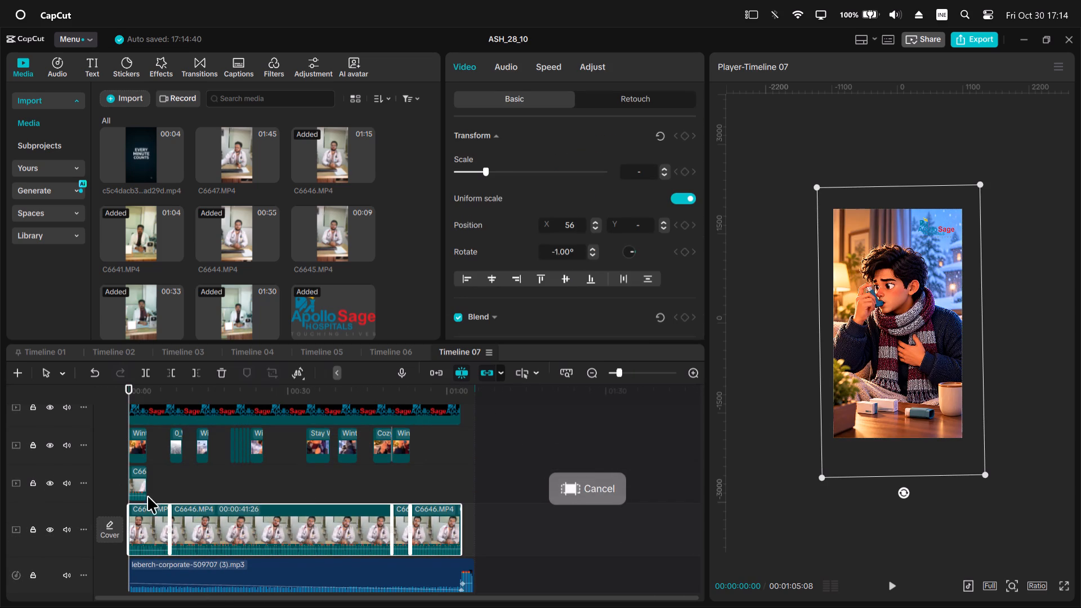
click(136, 485)
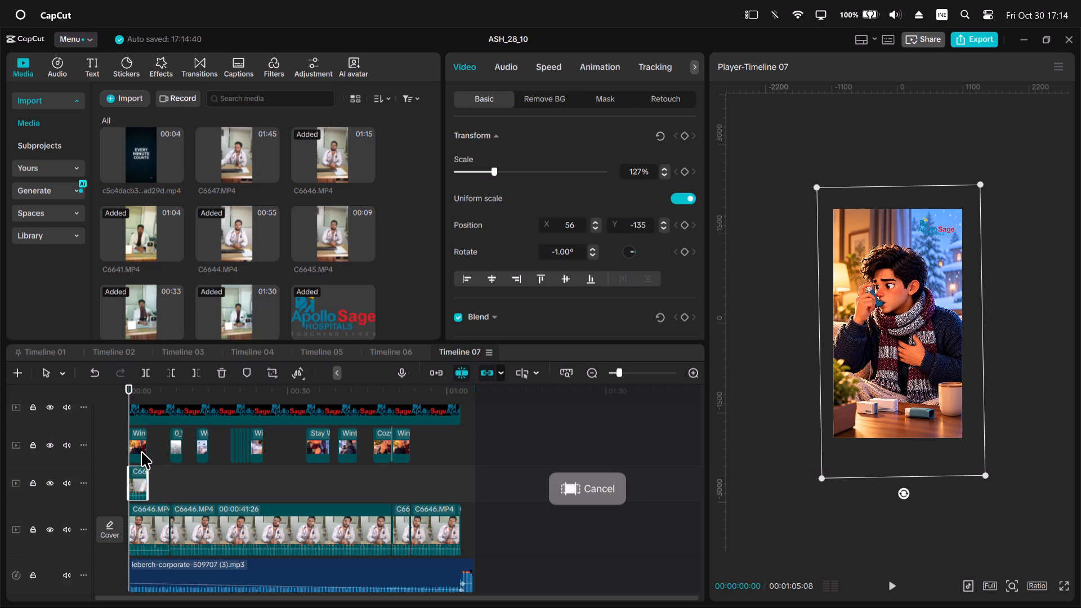
ctrl+click(140, 448)
click(135, 485)
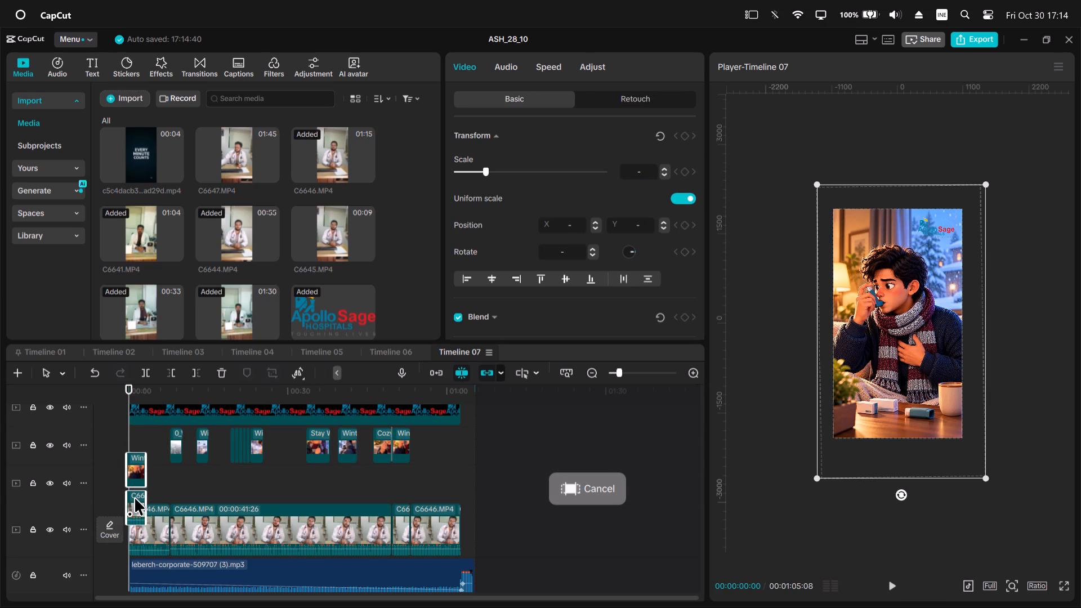
click(428, 372)
drag(142, 475, 126, 522)
Shift all original b-roll clips later together so the original inhaler b-roll begins at 00:00:53:05, realigned with the main footage.
drag(449, 448, 177, 442)
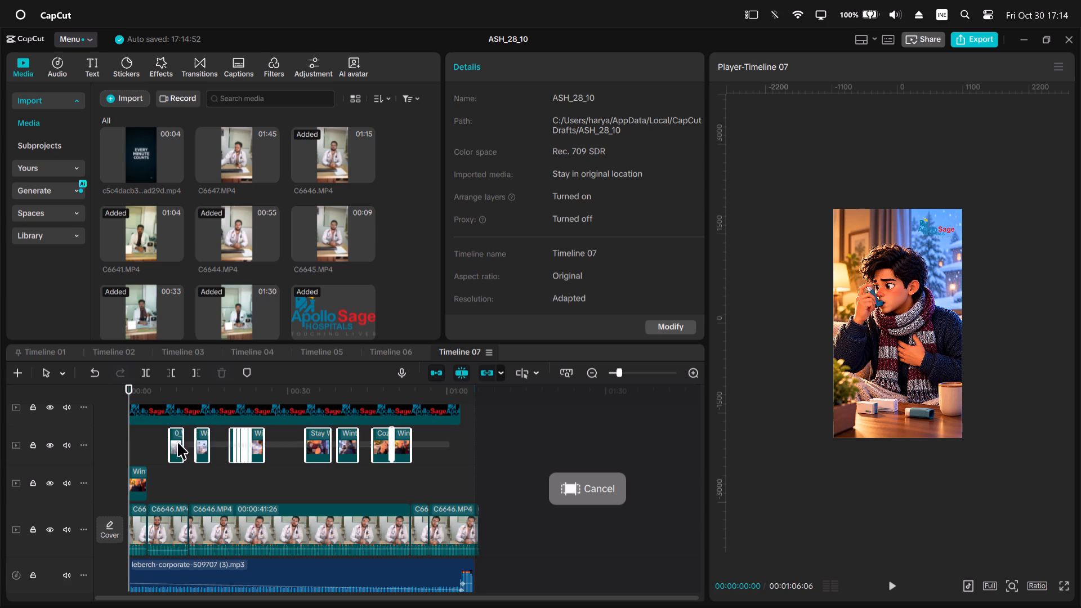
drag(177, 442, 166, 442)
drag(401, 398, 409, 401)
ctrl+scroll(252, 472, up, 4)
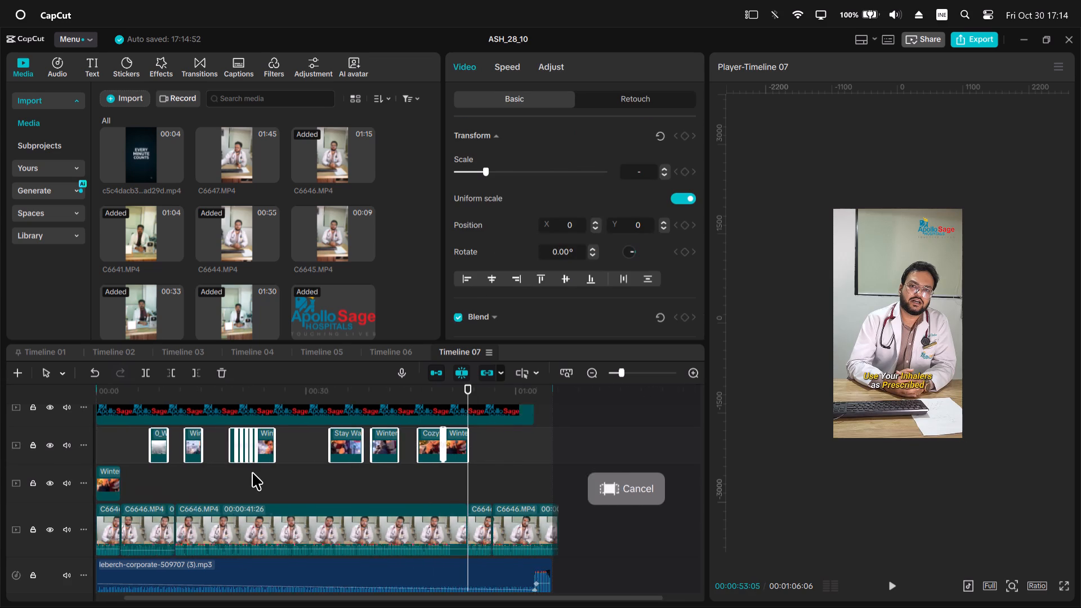
ctrl+scroll(252, 472, up, 4)
scroll(254, 472, right, 1)
scroll(171, 453, right, 1)
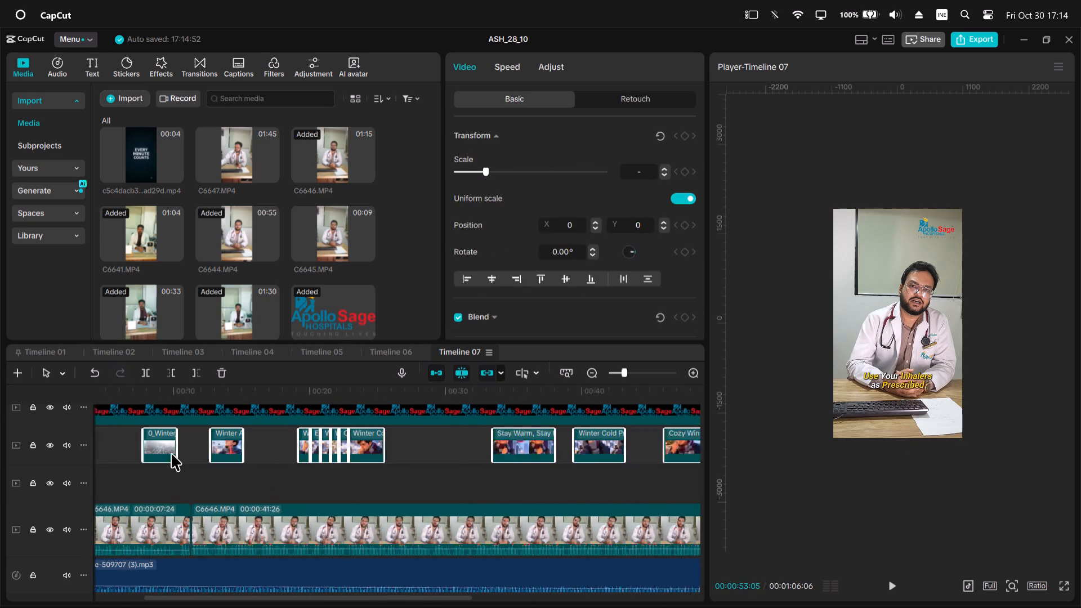
scroll(171, 453, right, 1)
drag(252, 448, 297, 451)
Move the shifted b-roll clips down onto the track holding the pasted inhaler image, merging them into one b-roll track.
scroll(297, 451, down, 7)
scroll(297, 451, up, 5)
ctrl+scroll(297, 451, down, 4)
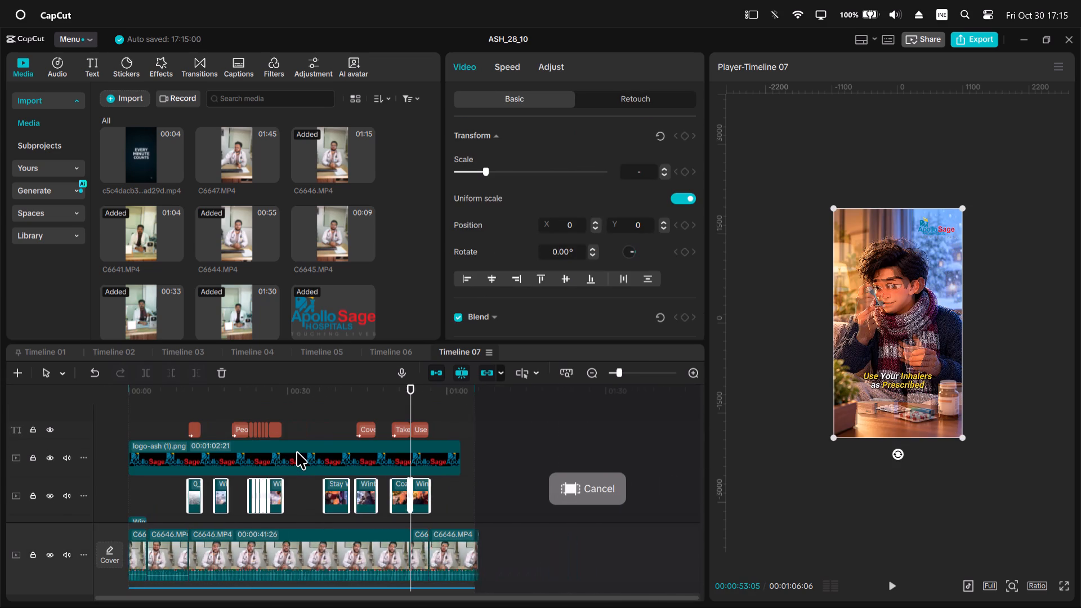
scroll(297, 451, up, 5)
scroll(297, 451, down, 8)
scroll(297, 454, up, 4)
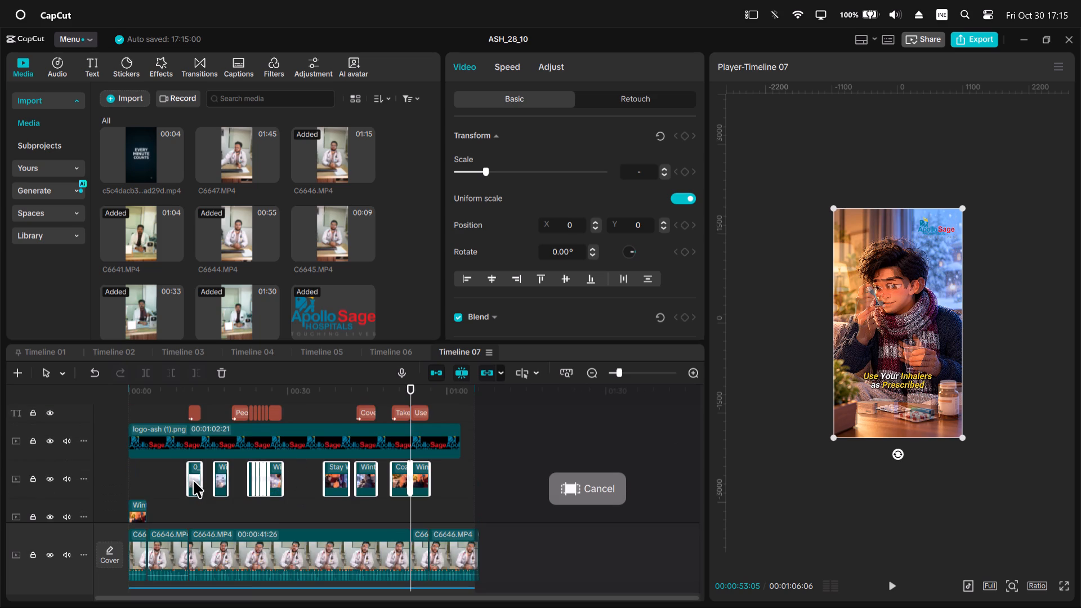
drag(193, 480, 195, 515)
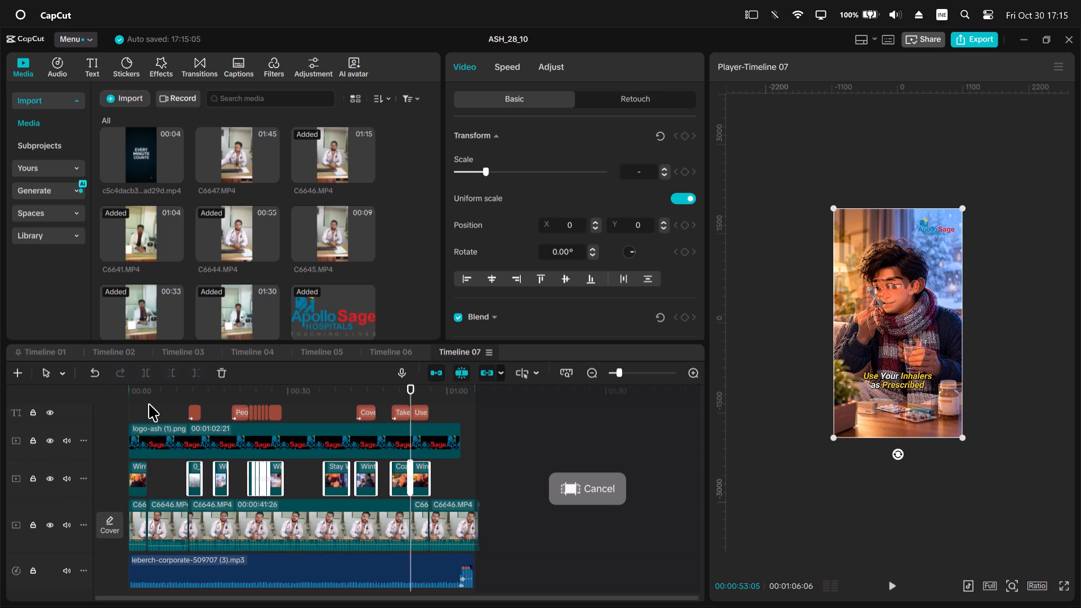
Add a Transform keyframe at 00:00:00:00 on the opening "Winter Inhaler Care at Home" image, then advance to 00:00:00:14.
drag(149, 403, 104, 397)
ctrl+scroll(189, 465, up, 17)
click(186, 473)
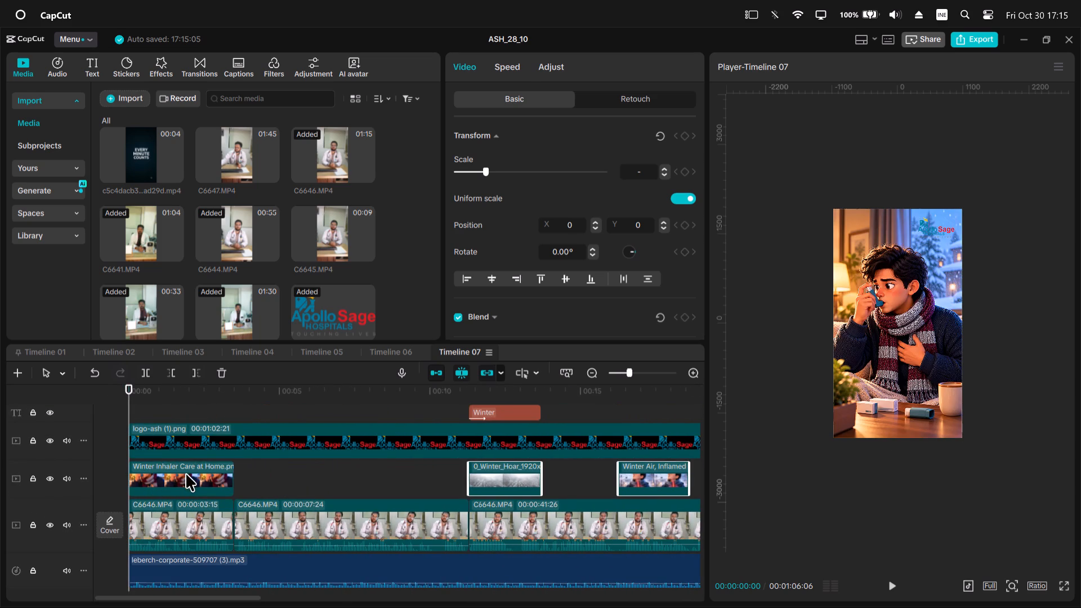
click(684, 133)
key(space)
key(space)
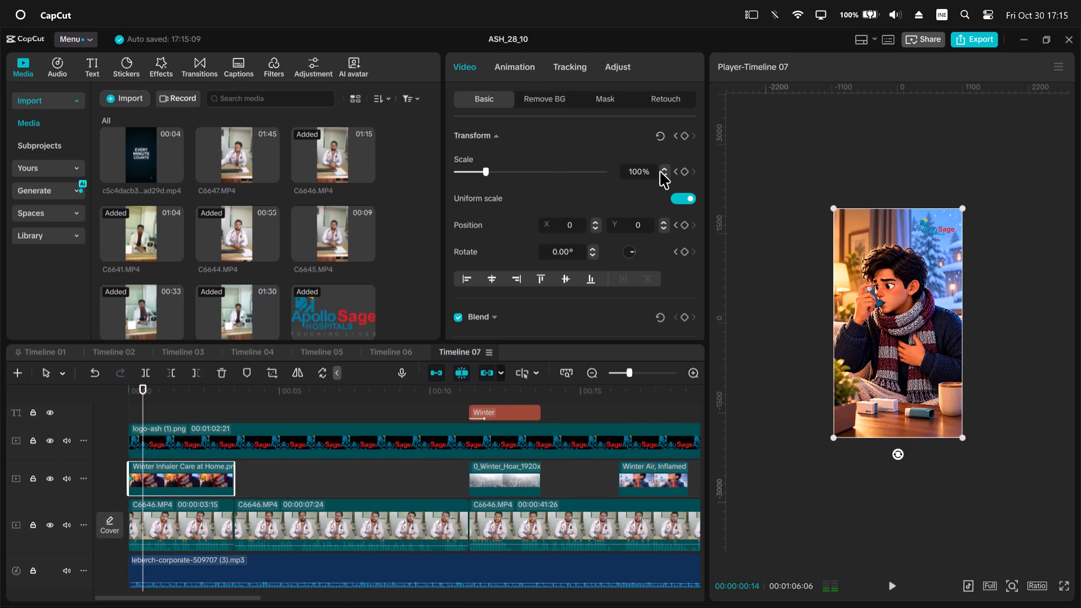
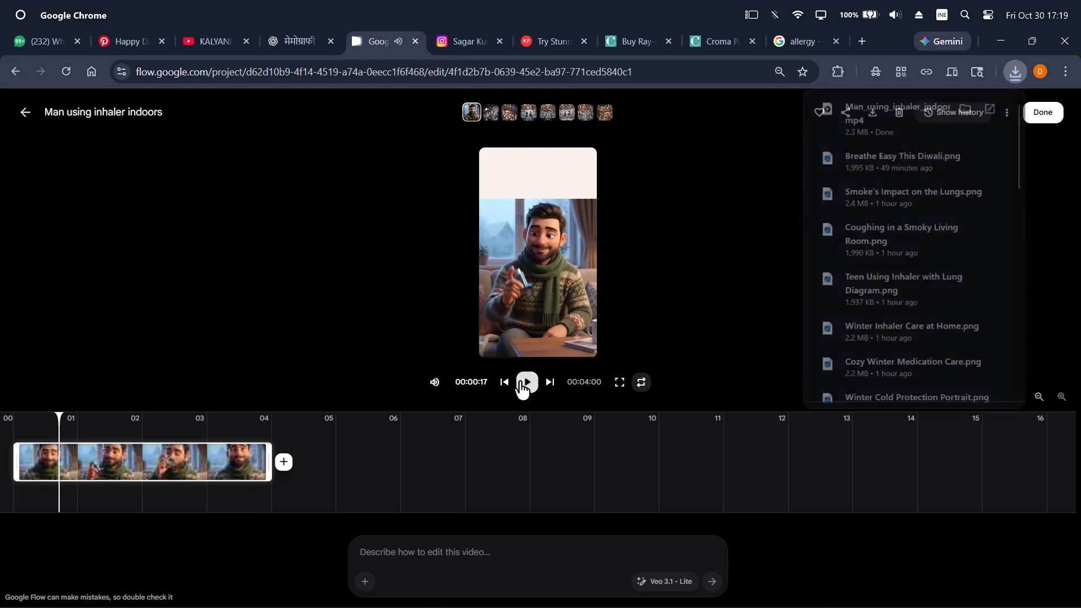
In CapCut, replace the Winter Inhaler Care image clip at the start of Timeline 07 with the imported inhaler video.
key(alt+Tab)
click(149, 282)
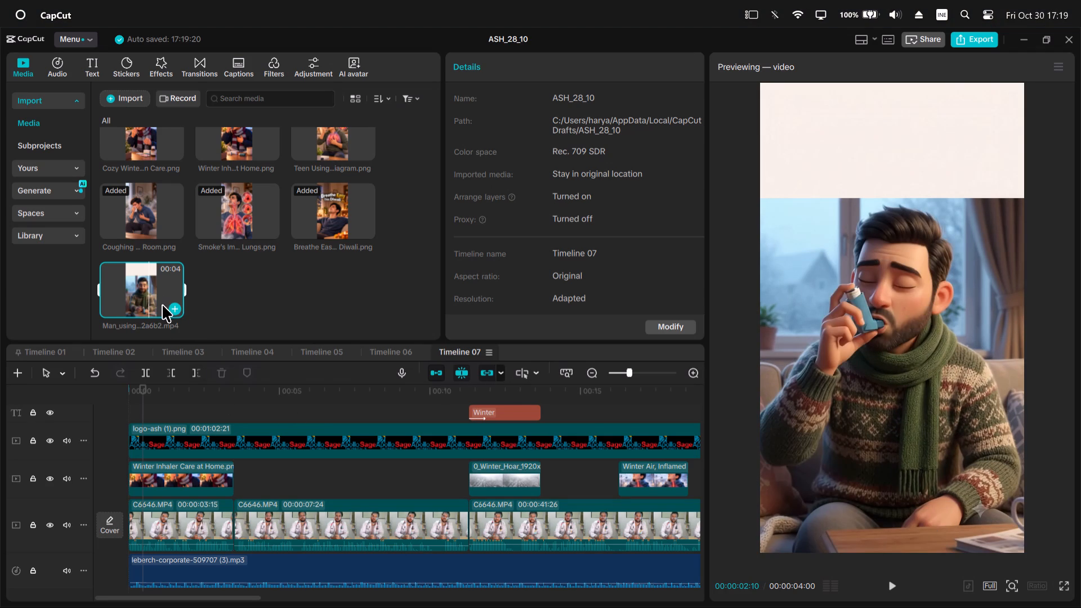
ctrl+scroll(248, 431, up, 2)
drag(153, 292, 181, 405)
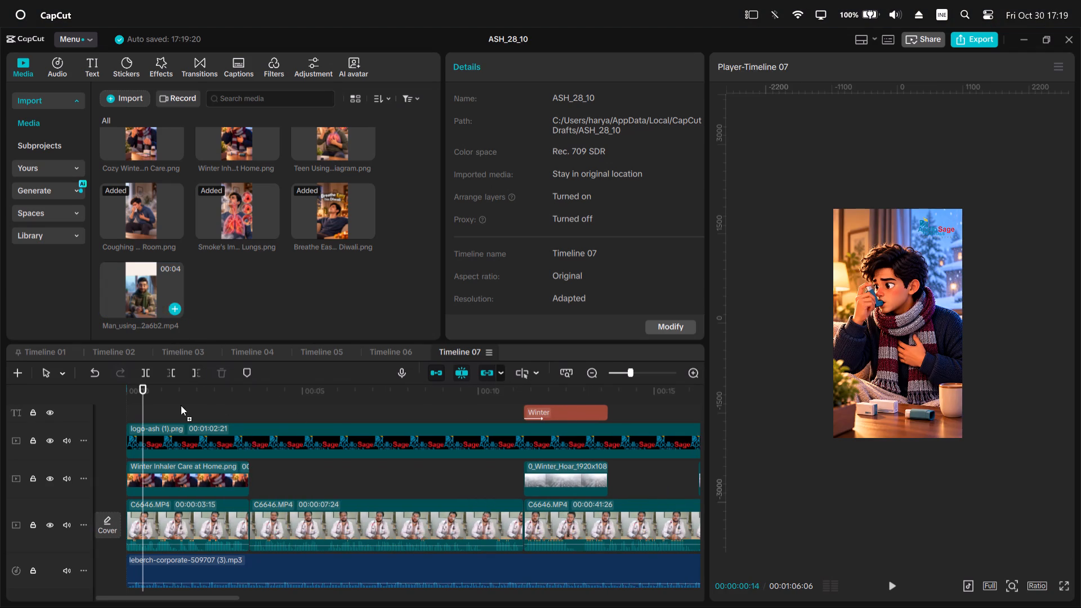
drag(181, 405, 187, 480)
click(588, 473)
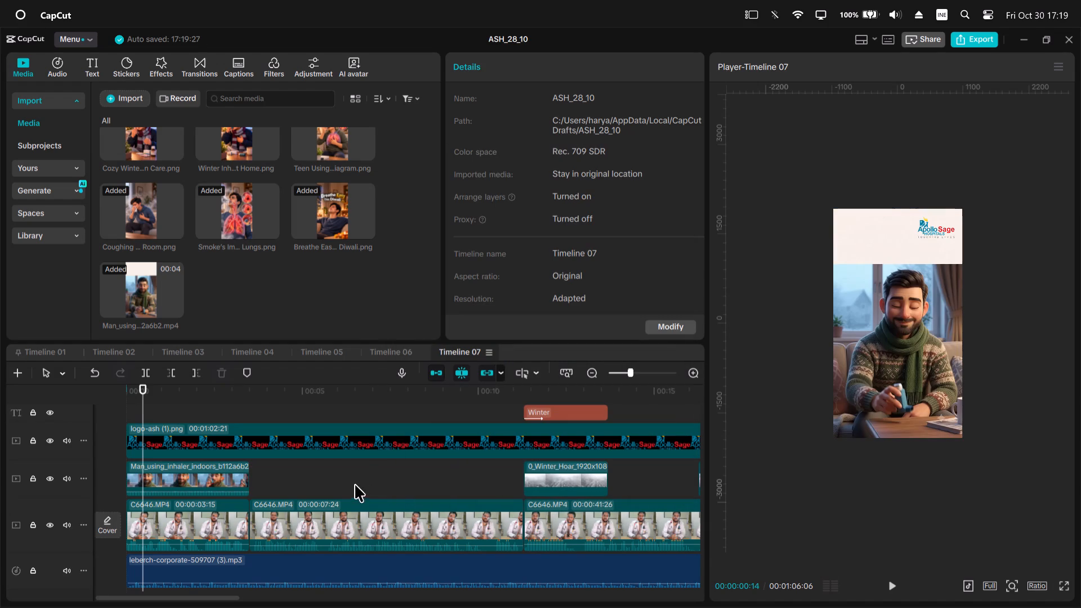
Extend the inhaler clip's end to the video's full 4 seconds and delete the inherited keyframe at 00:03:15.
click(239, 475)
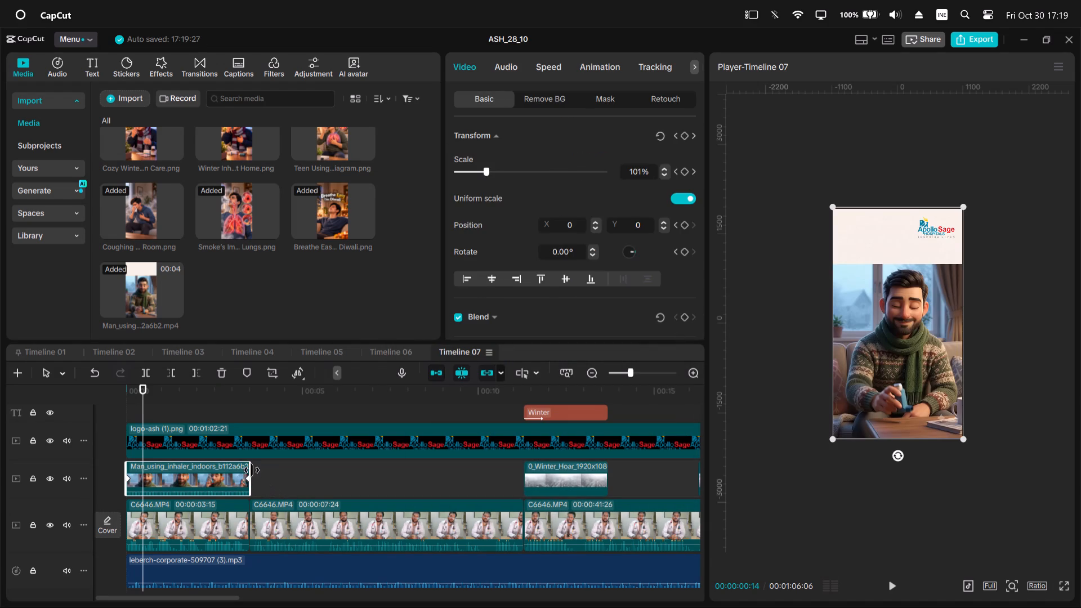
drag(252, 470, 388, 492)
click(251, 479)
key(z)
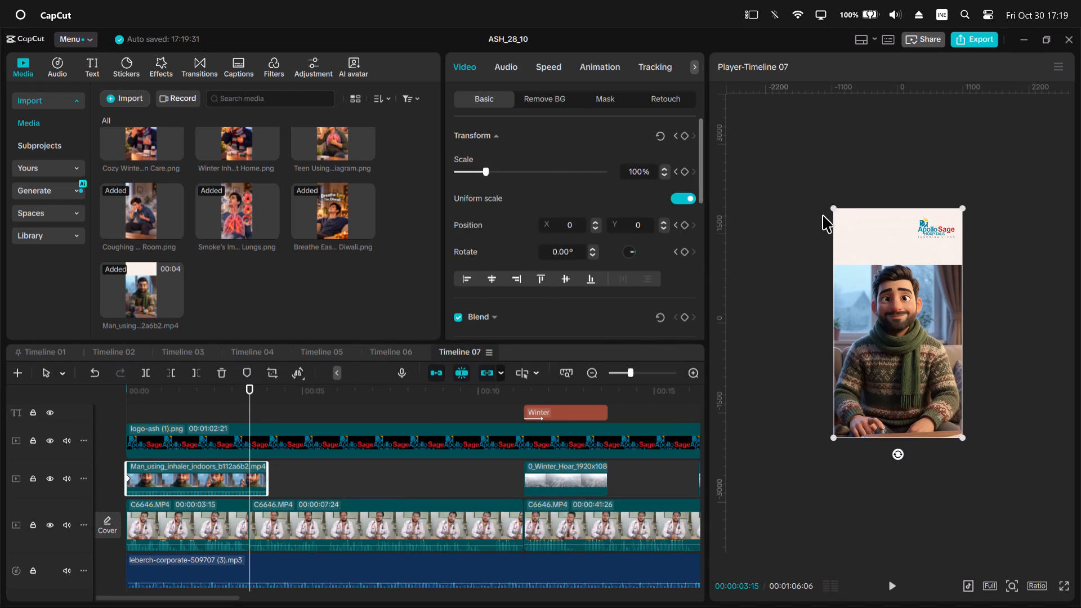
At 00:02:18, enlarge the inhaler clip to 134% and move it to X 0, Y 563 to push out the blank top band.
drag(823, 211, 740, 172)
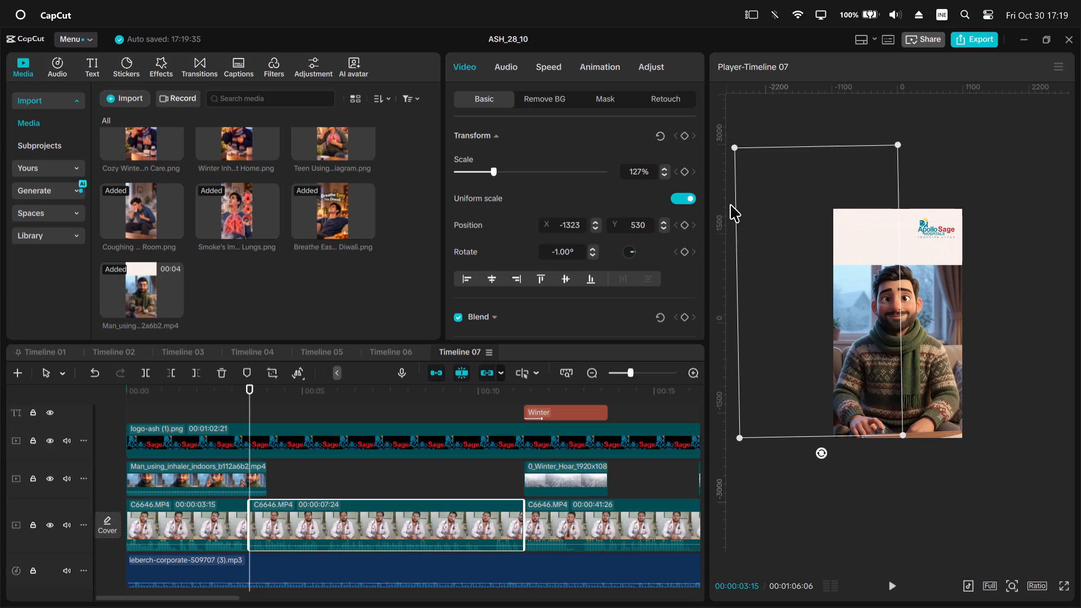
key(ctrl+z)
click(212, 484)
click(218, 402)
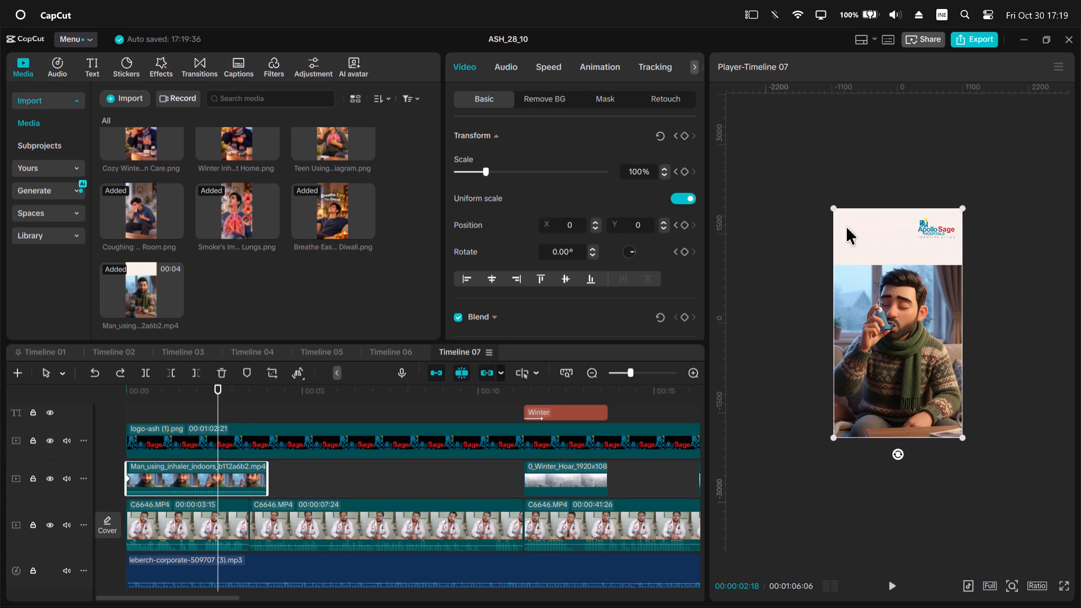
drag(838, 207, 782, 181)
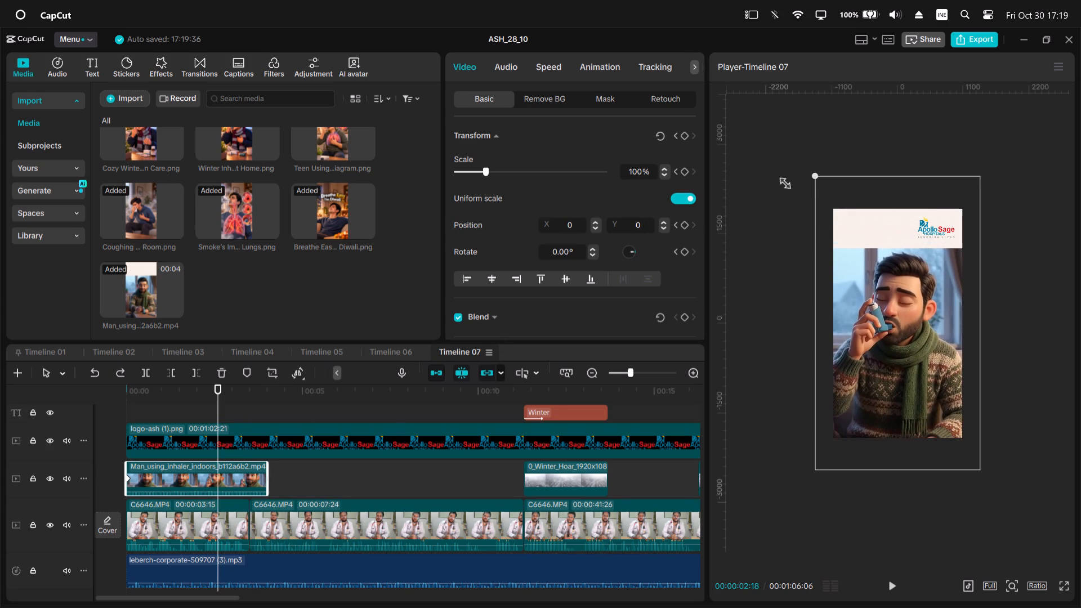
drag(782, 181, 790, 185)
drag(902, 392, 904, 361)
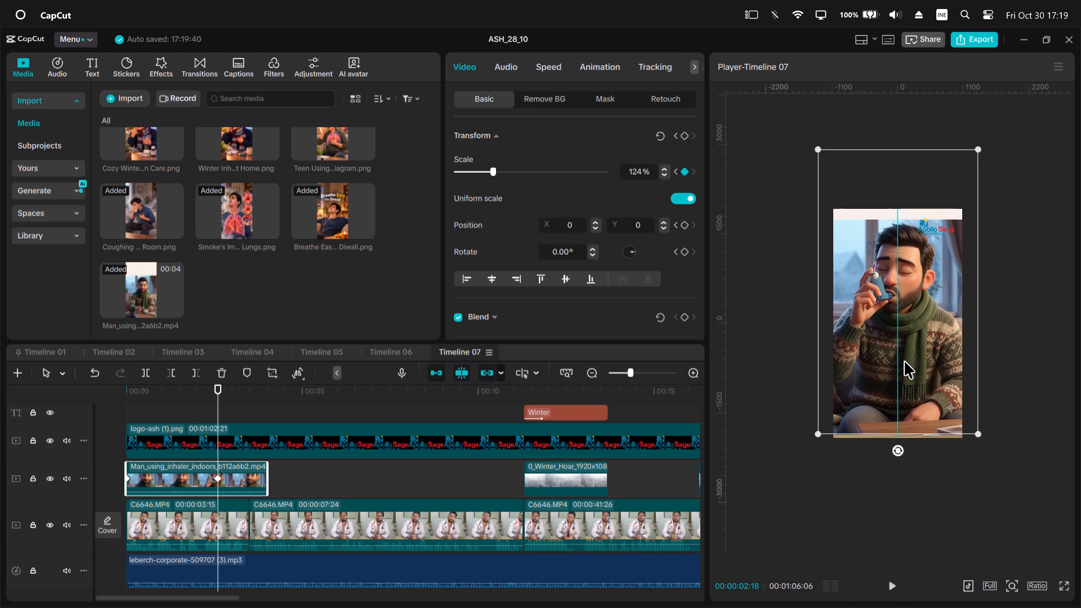
drag(904, 361, 907, 364)
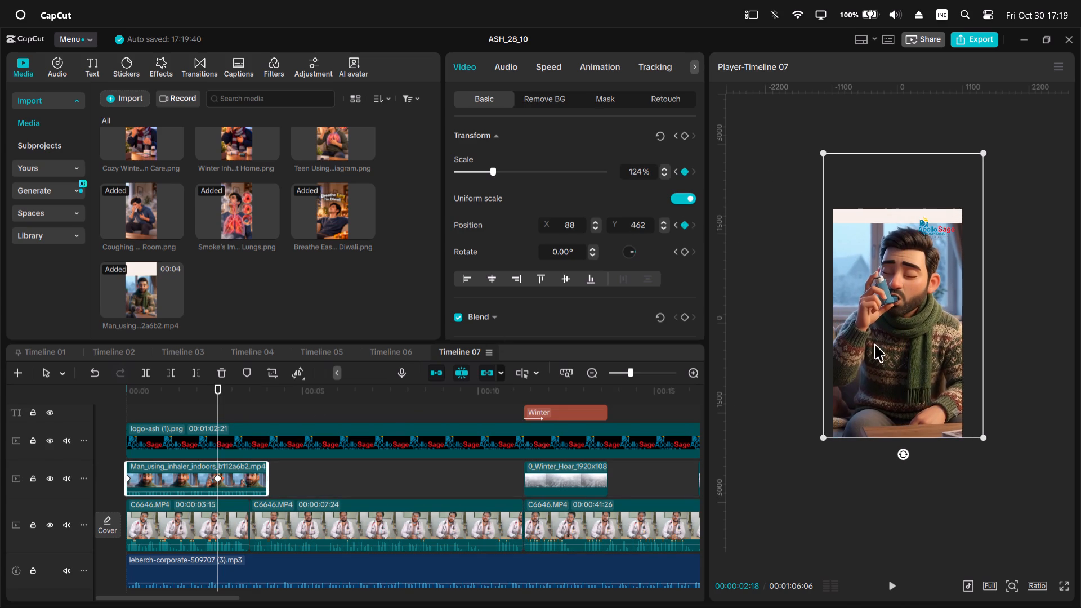
triple_click(667, 170)
double_click(667, 170)
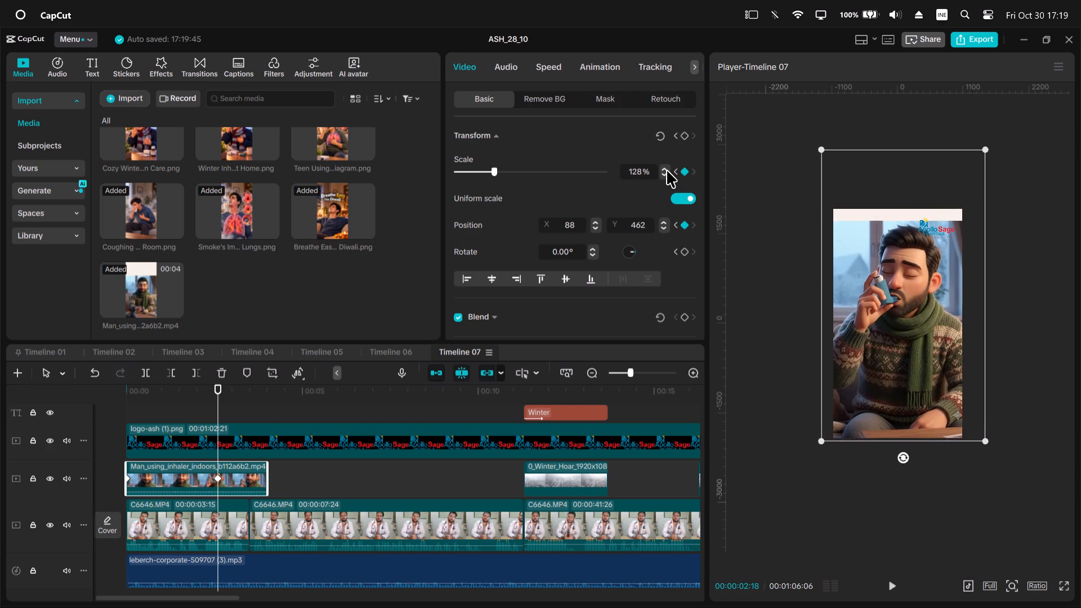
drag(885, 361, 878, 356)
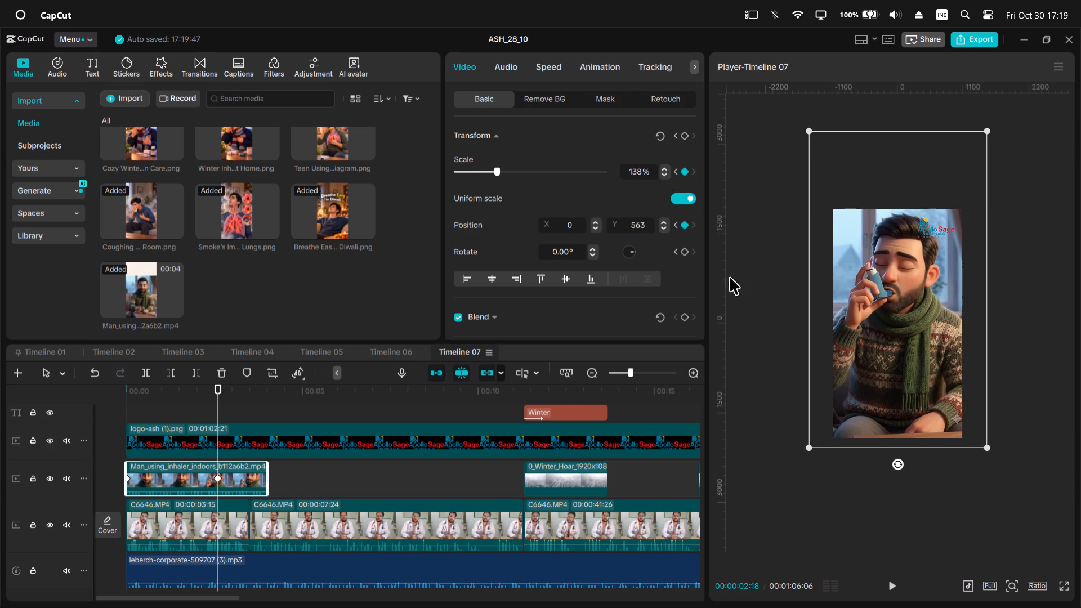
triple_click(666, 177)
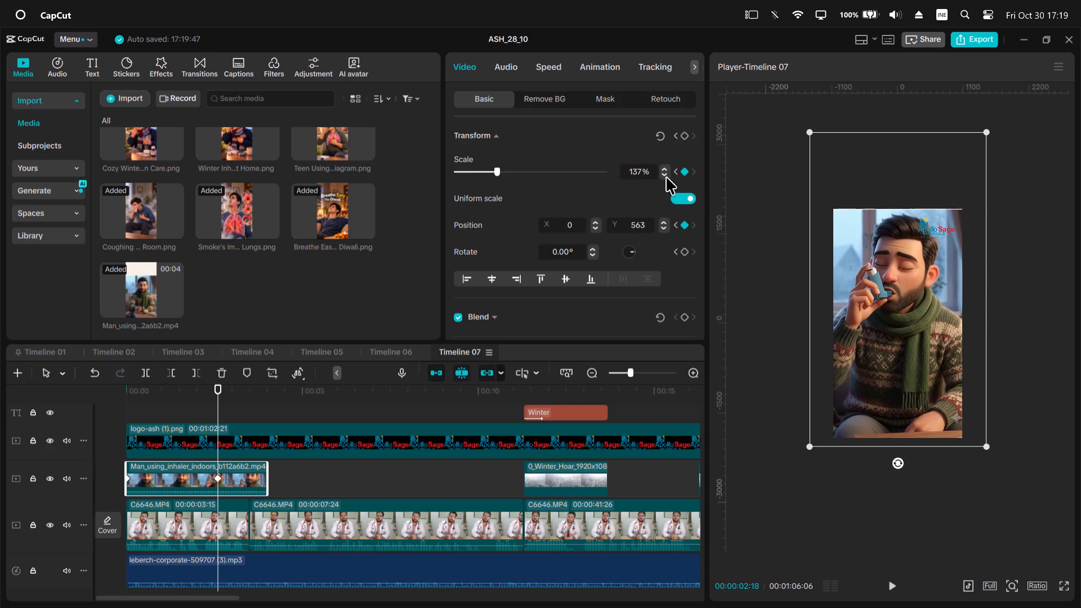
click(666, 177)
Move the inhaler clip up to Y 654 so the remaining white strip at the top leaves the frame.
ctrl+scroll(937, 366, up, 3)
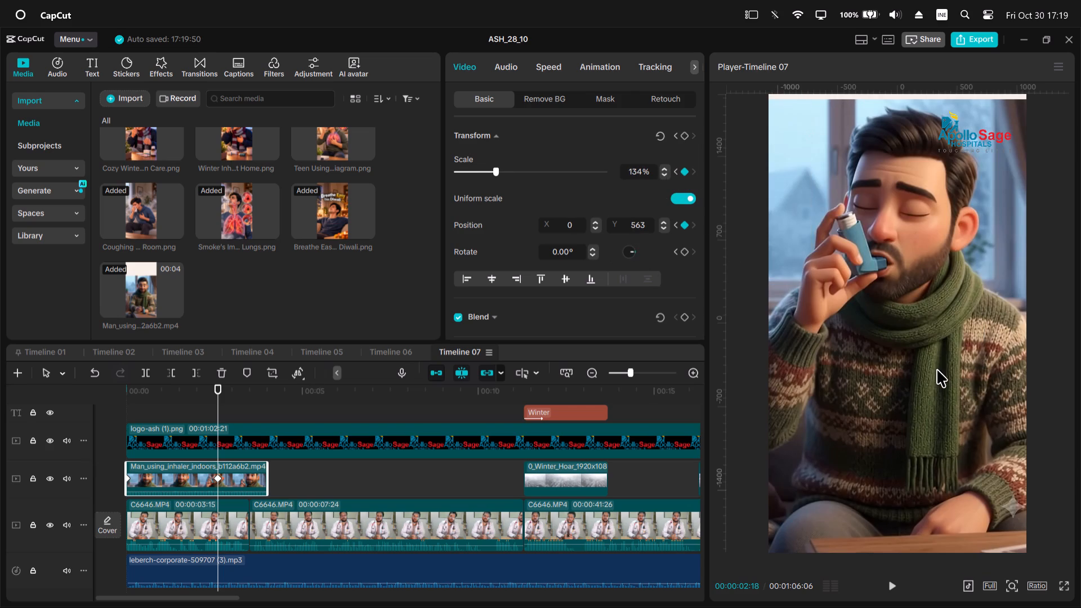
ctrl+scroll(937, 372, down, 1)
click(937, 373)
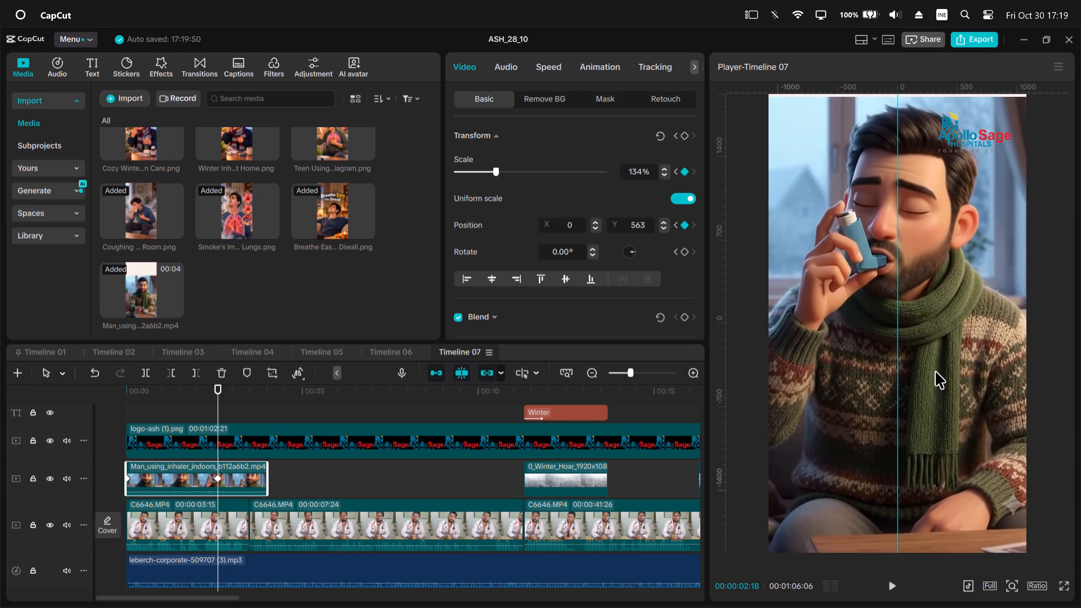
ctrl+scroll(935, 372, down, 2)
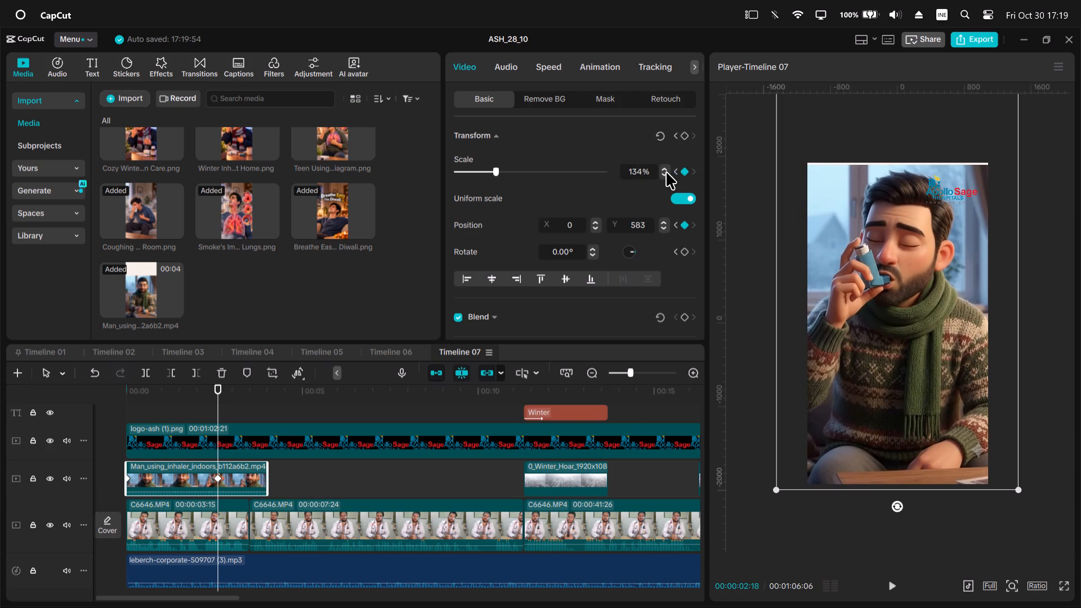
click(880, 317)
ctrl+scroll(912, 356, up, 1)
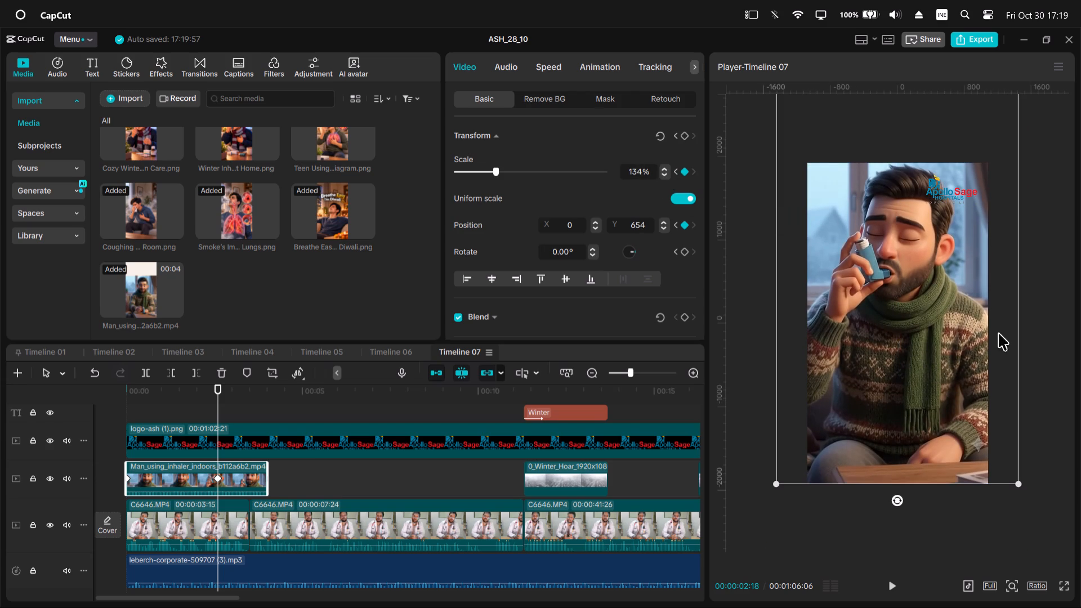
Play the opening to check the framing, and delete the keyframe at the inhaler clip's start.
click(1050, 305)
key(space)
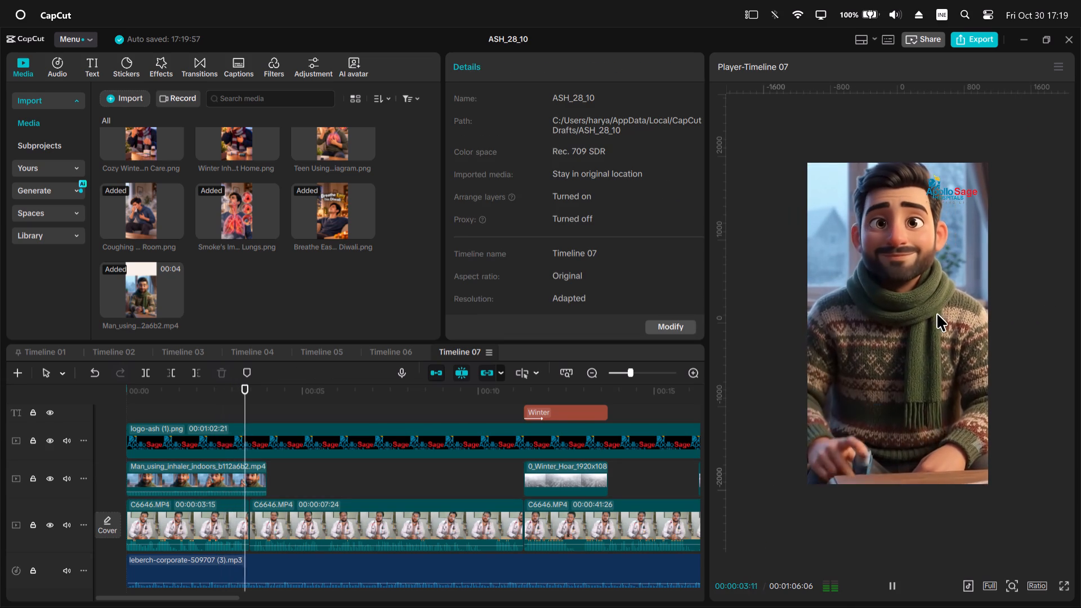
key(space)
drag(160, 389, 102, 390)
key(space)
key(space)
click(146, 484)
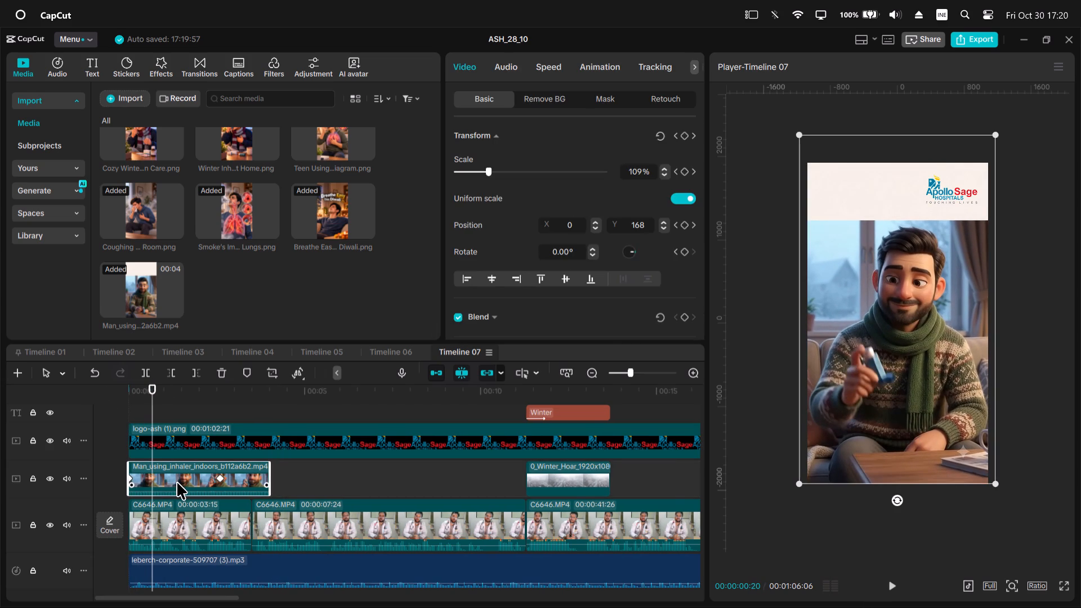
ctrl+scroll(177, 482, up, 2)
click(229, 480)
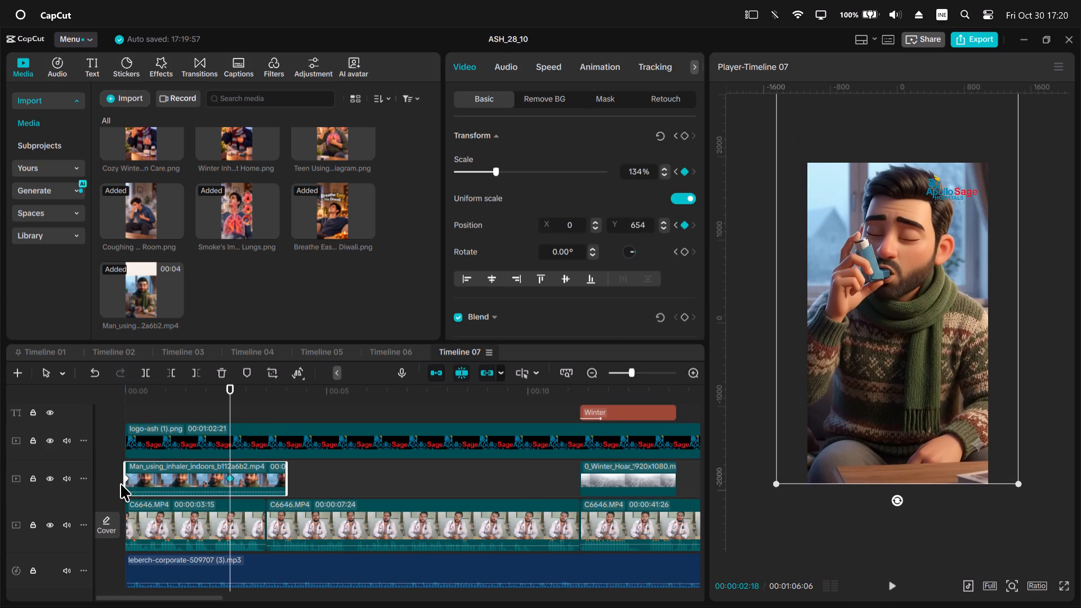
click(131, 479)
key(z)
Play the opening from the start and trim the inhaler clip's end to 00:03:15, matching the first doctor clip.
drag(184, 394, 72, 399)
key(space)
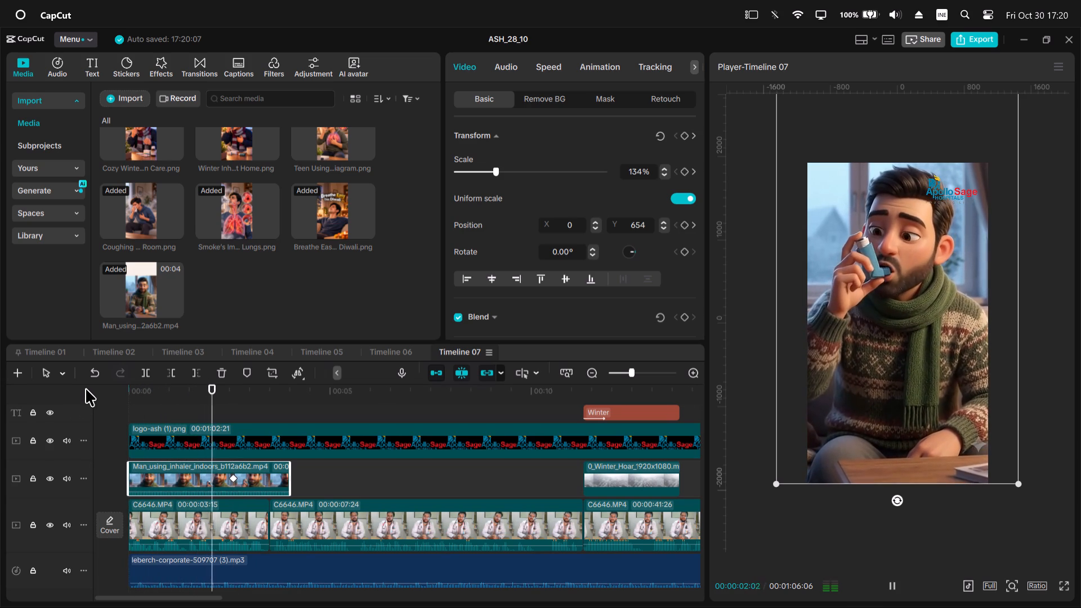
key(space)
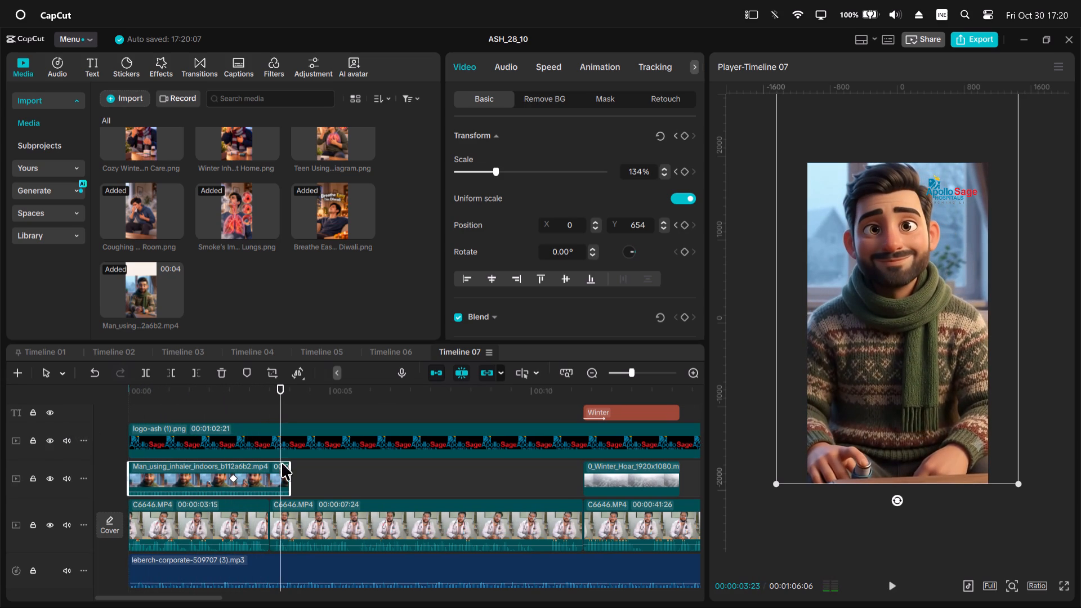
click(271, 405)
click(270, 401)
click(278, 486)
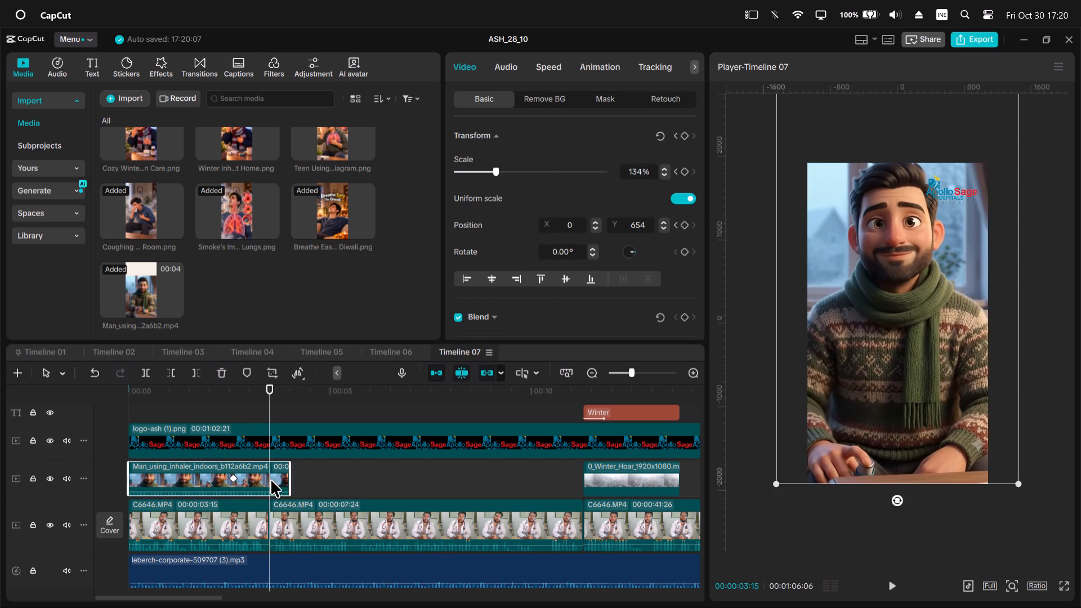
key(w)
Replay the trimmed opening and mute the track holding the inhaler clip.
drag(269, 409, 171, 412)
key(space)
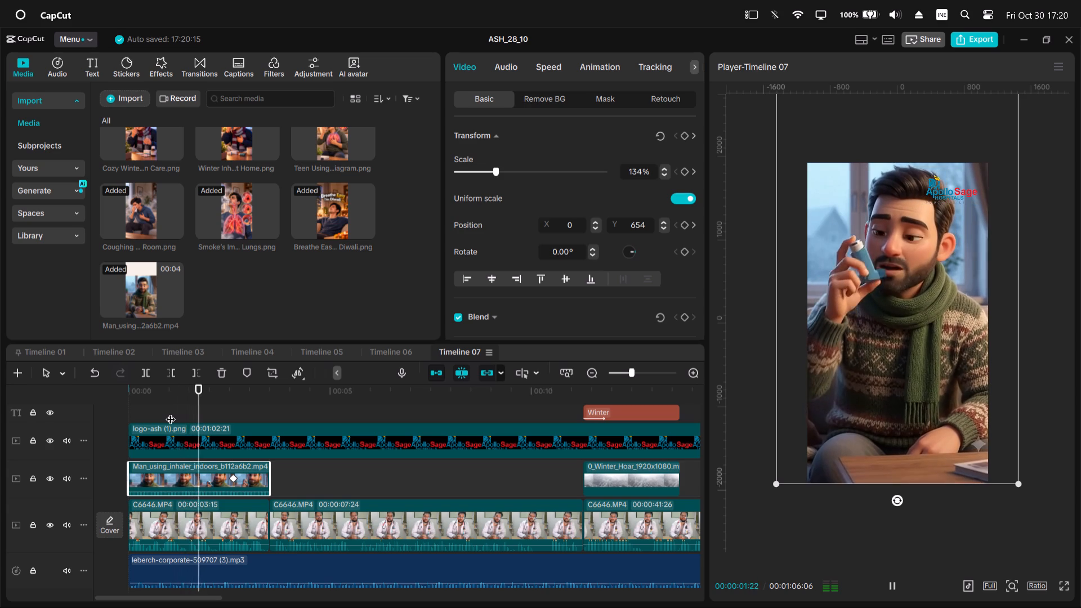
key(space)
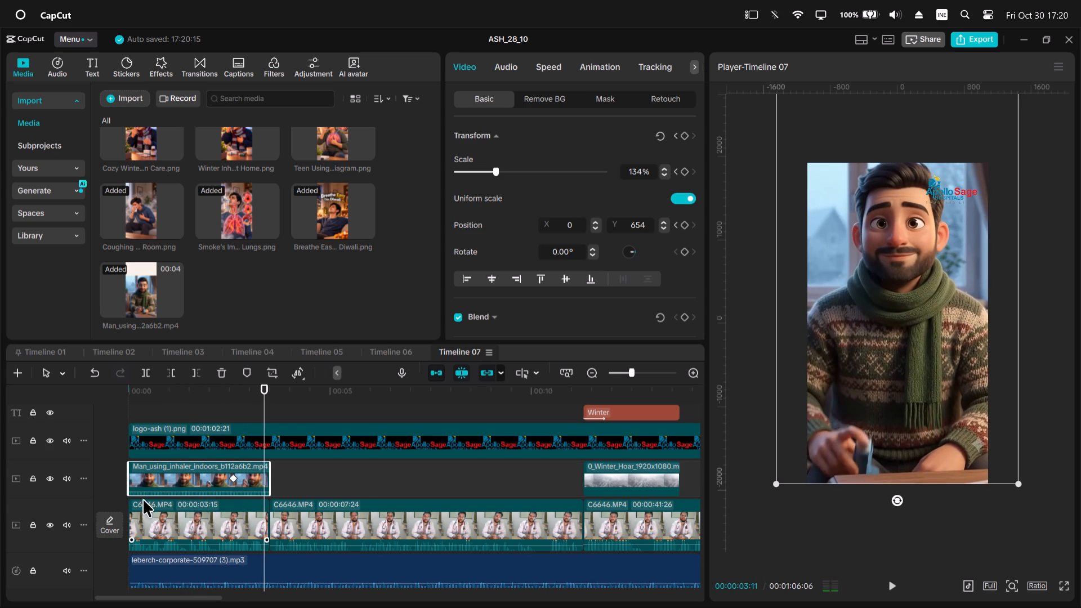
click(72, 480)
Play Timeline 07 onward from the end of the inhaler clip to review the doctor's section.
key(space)
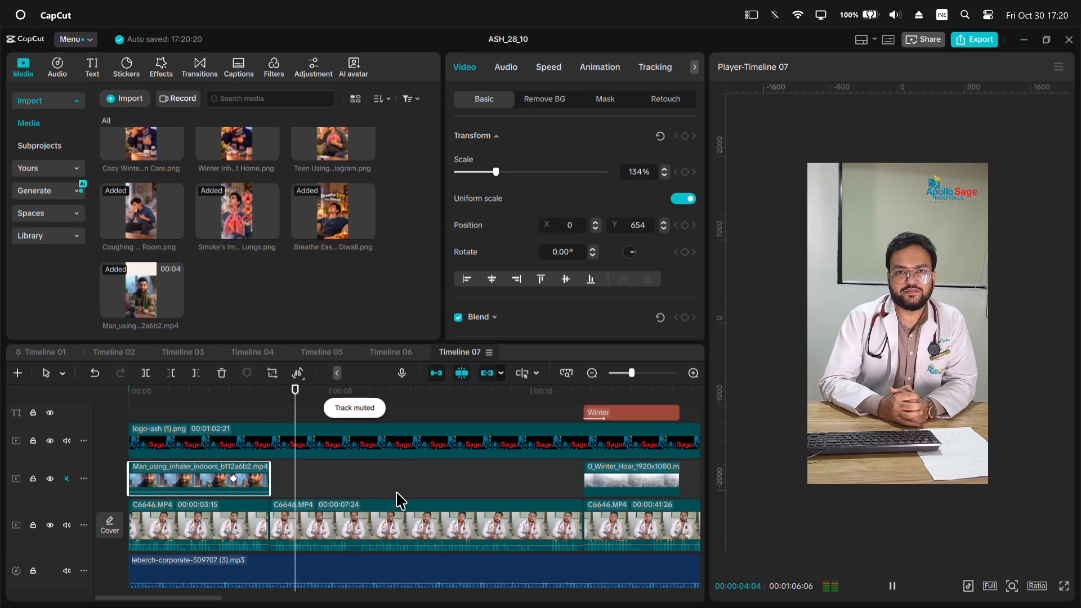
scroll(396, 492, down, 7)
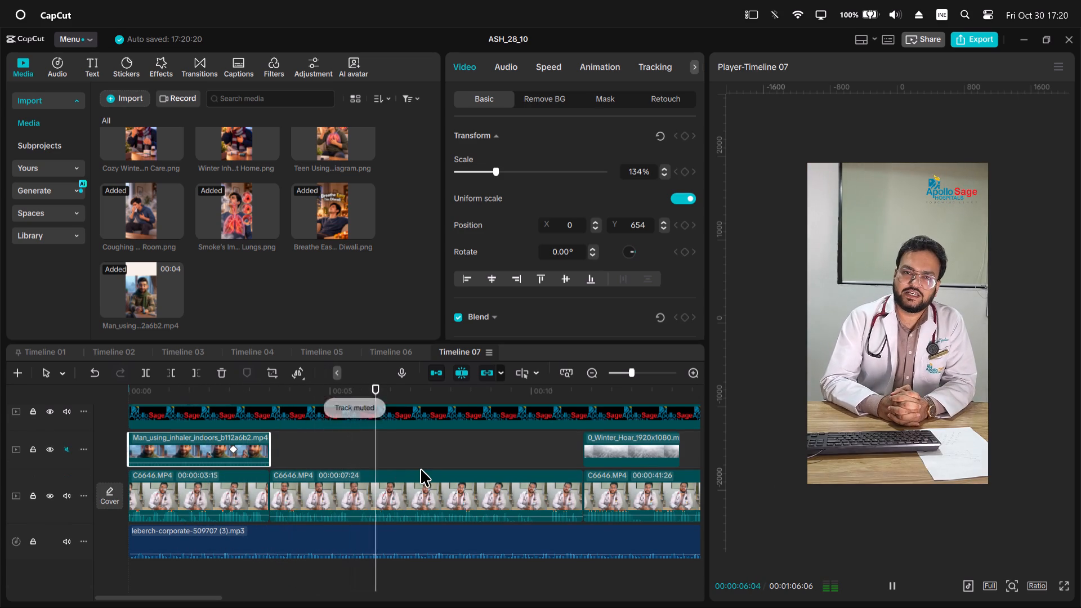
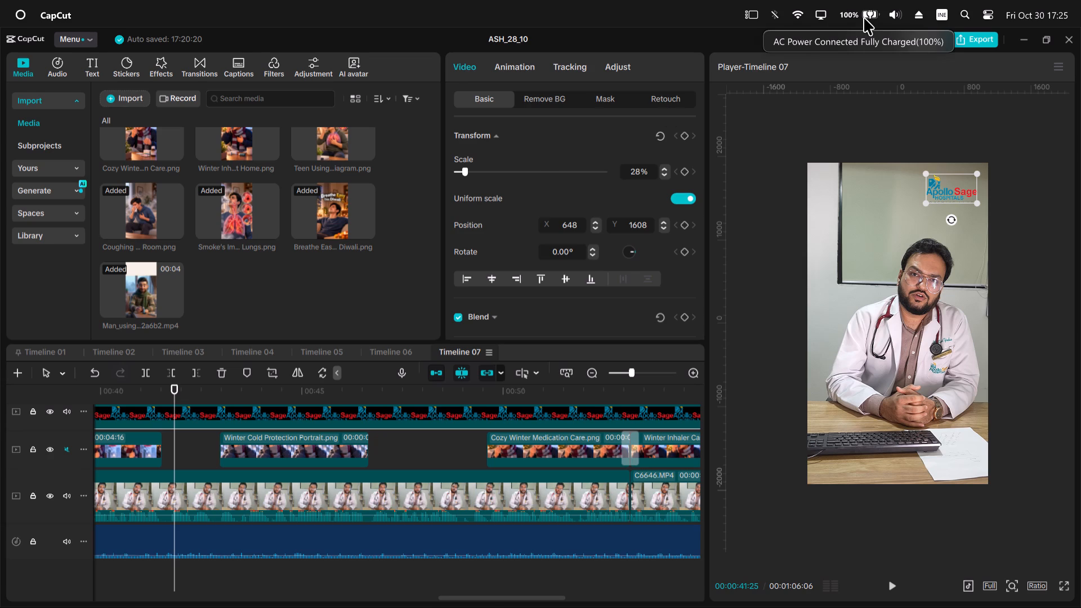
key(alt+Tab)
Search Google for "blood in sputum" in place of the allergy search.
click(807, 39)
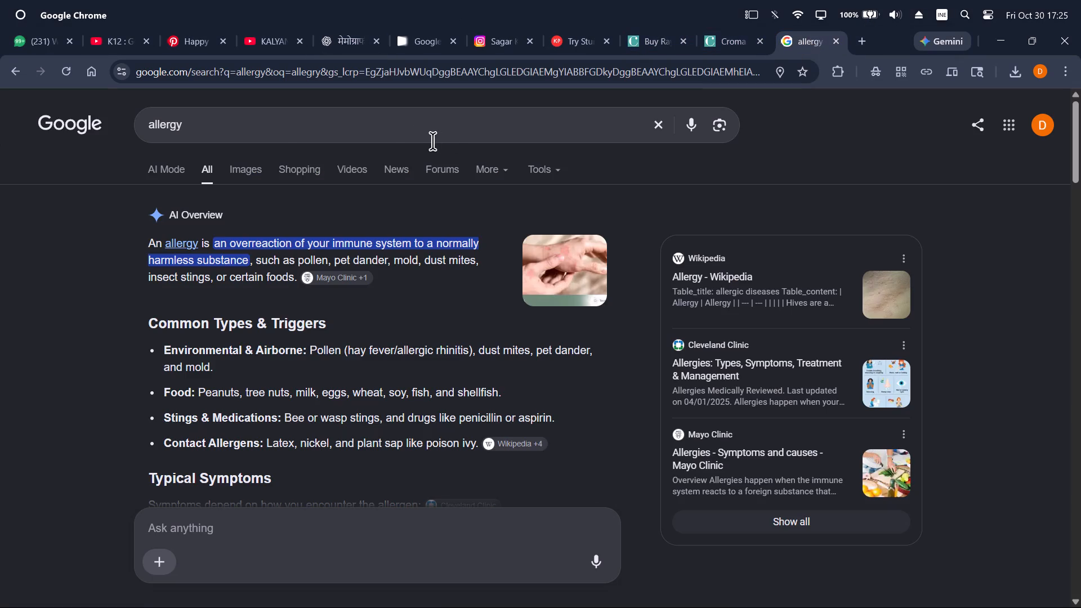
drag(401, 136, 127, 118)
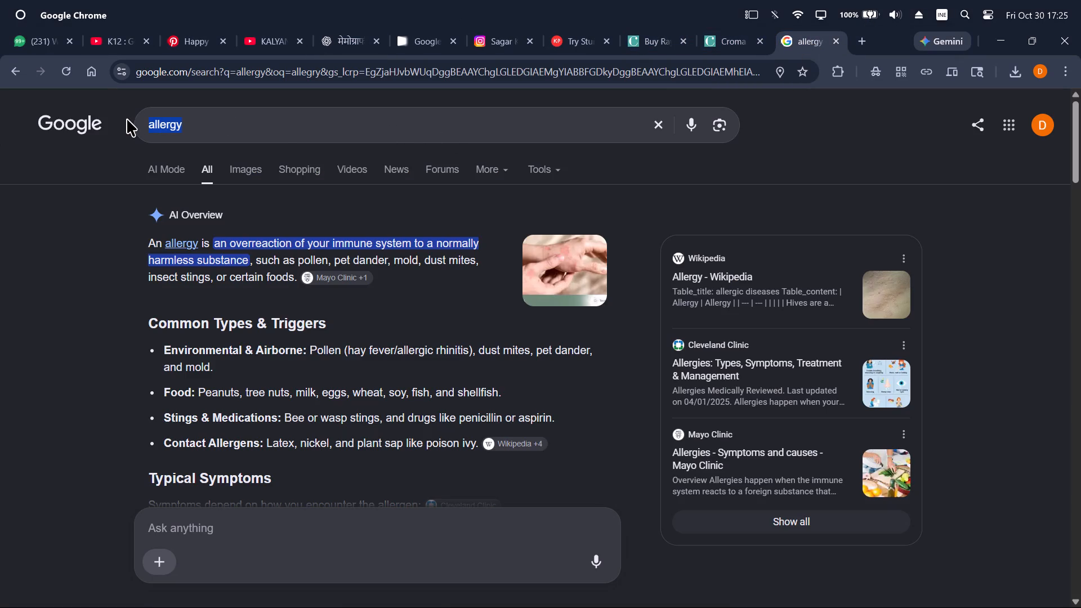
text(blood in sputum)
key(Return)
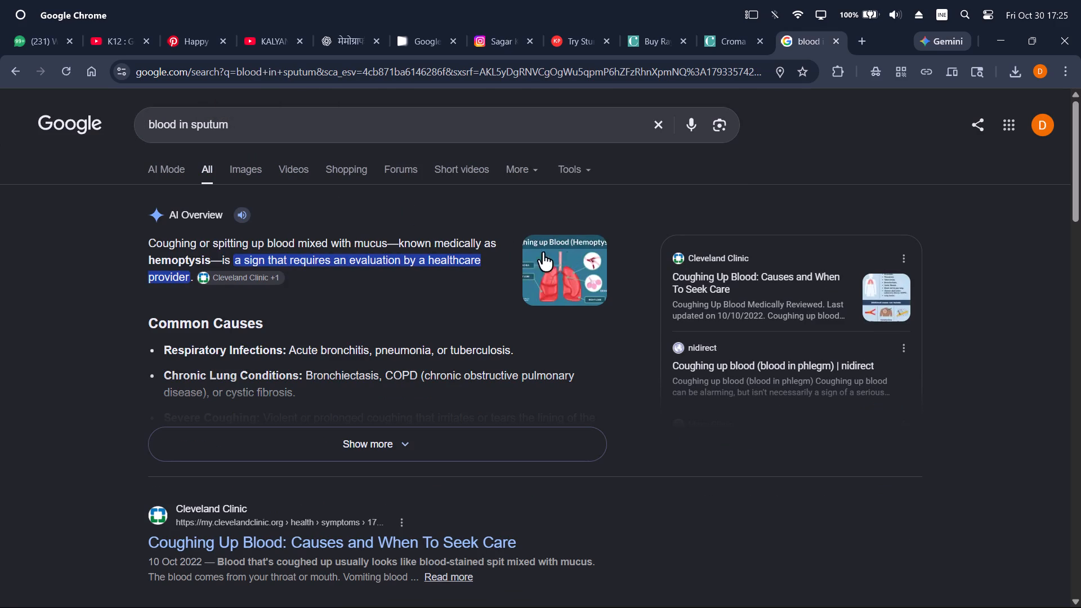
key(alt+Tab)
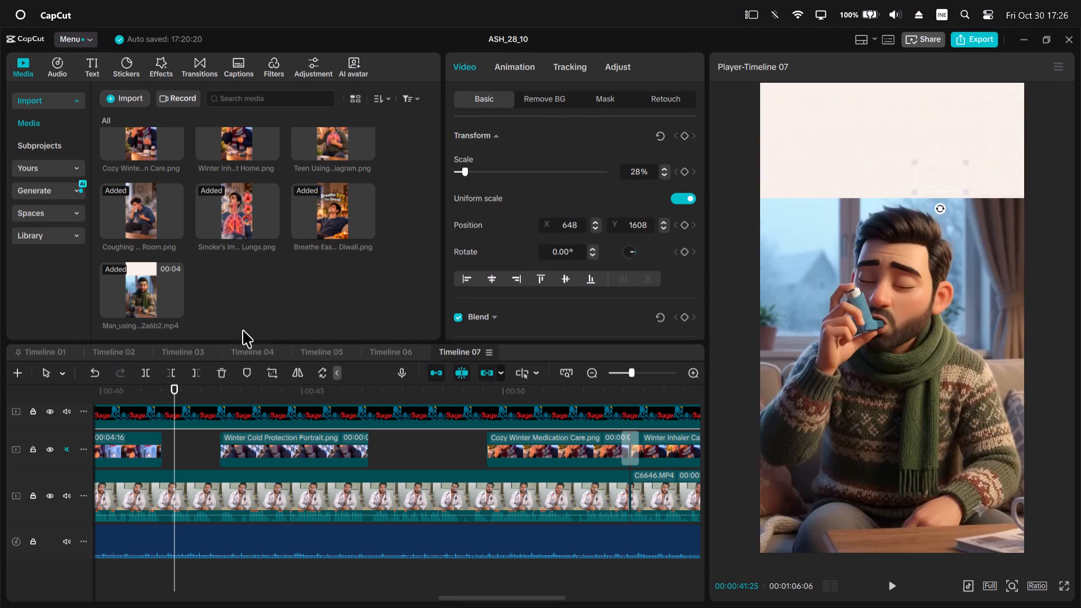
Place the Winter Respiratory Health Tips image at the very start of Timeline 07 on a new track above the text and logo.
scroll(257, 427, up, 4)
scroll(265, 465, down, 8)
scroll(265, 465, up, 3)
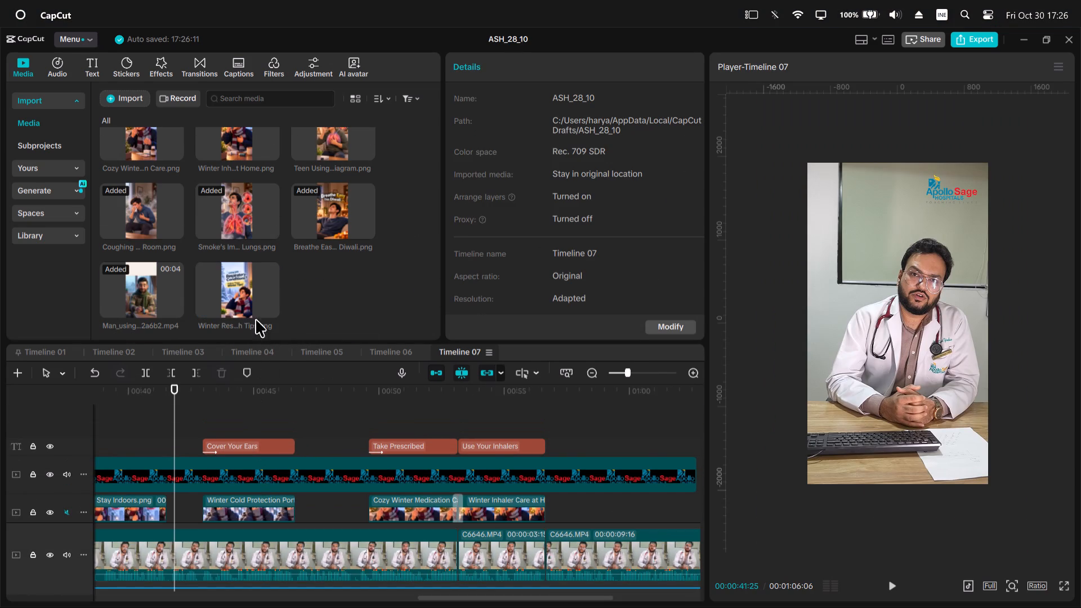
drag(239, 300, 0, 419)
ctrl+scroll(185, 432, down, 5)
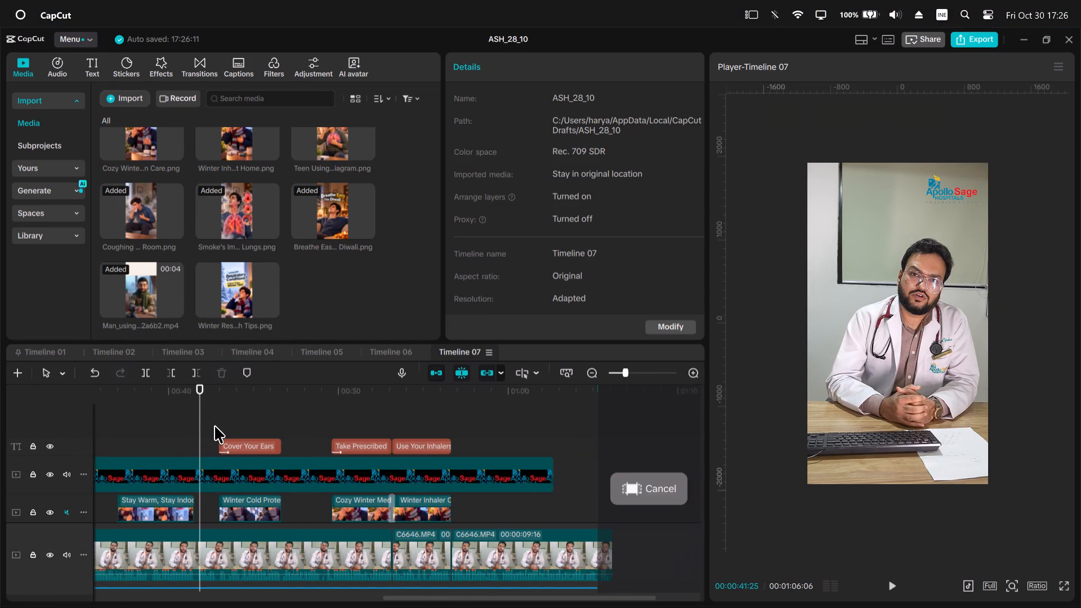
ctrl+scroll(215, 426, down, 12)
drag(236, 297, 106, 401)
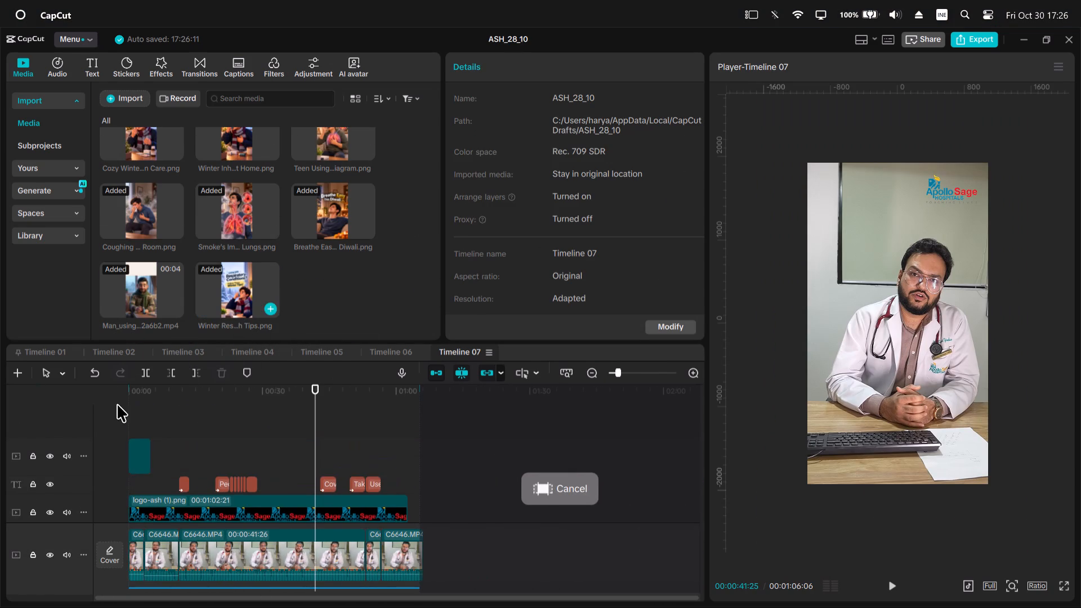
Examine the end of Timeline 01, where the doctor footage passes into the hospital address outro, and return to Timeline 07.
ctrl+scroll(173, 444, up, 5)
click(50, 356)
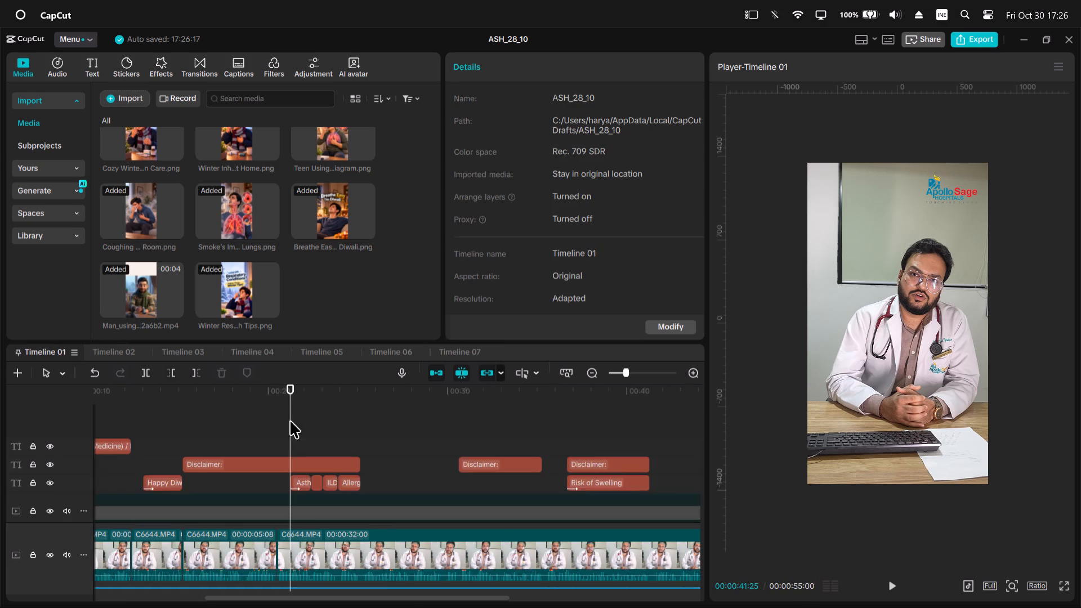
scroll(459, 469, down, 5)
ctrl+scroll(477, 465, down, 10)
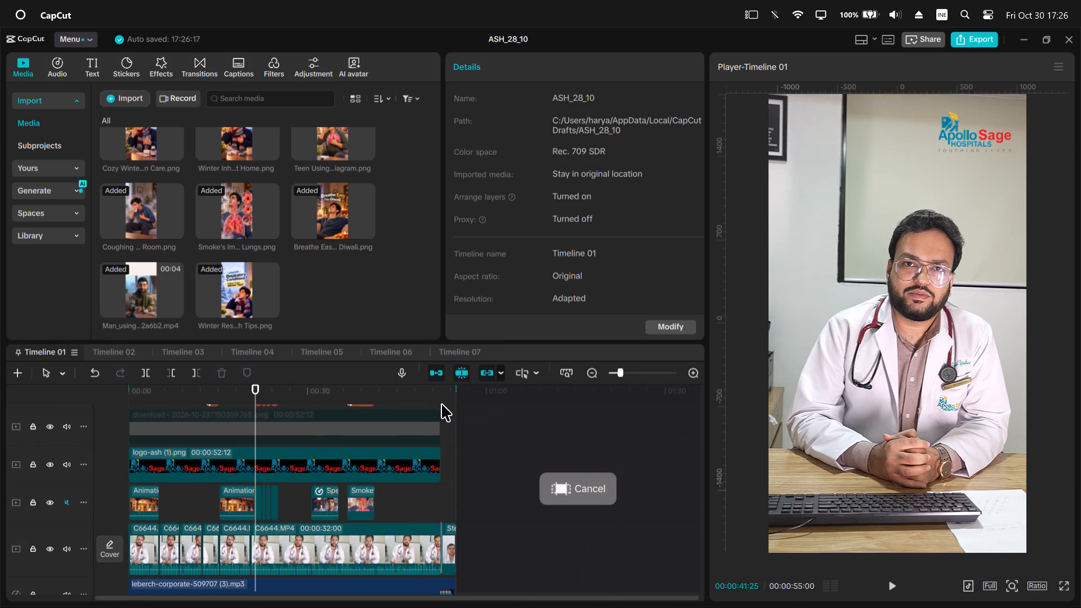
double_click(441, 398)
ctrl+scroll(448, 402, up, 20)
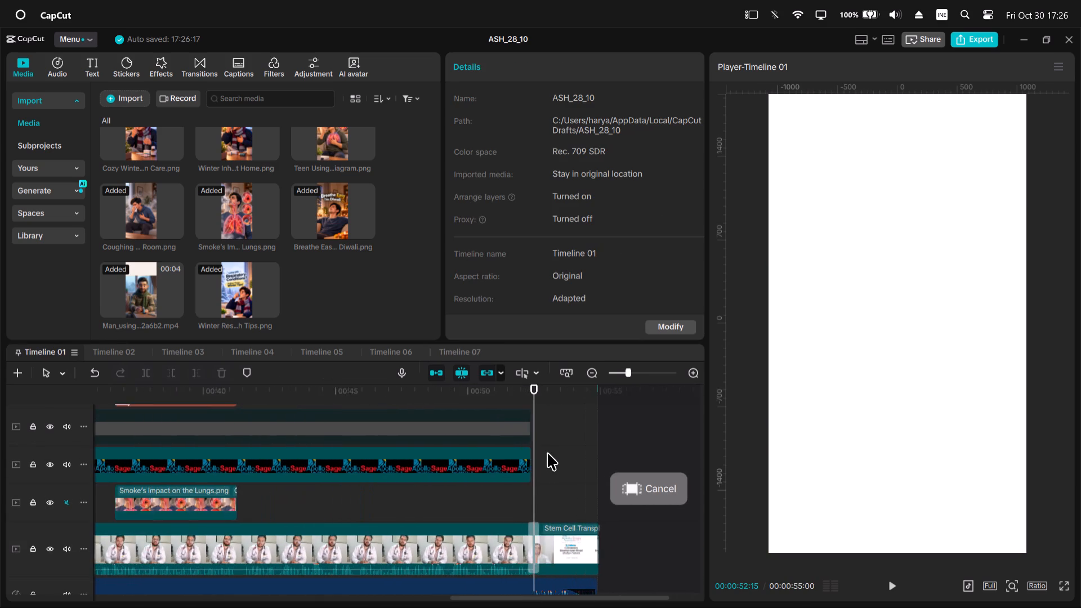
ctrl+scroll(547, 453, up, 9)
drag(535, 405, 523, 406)
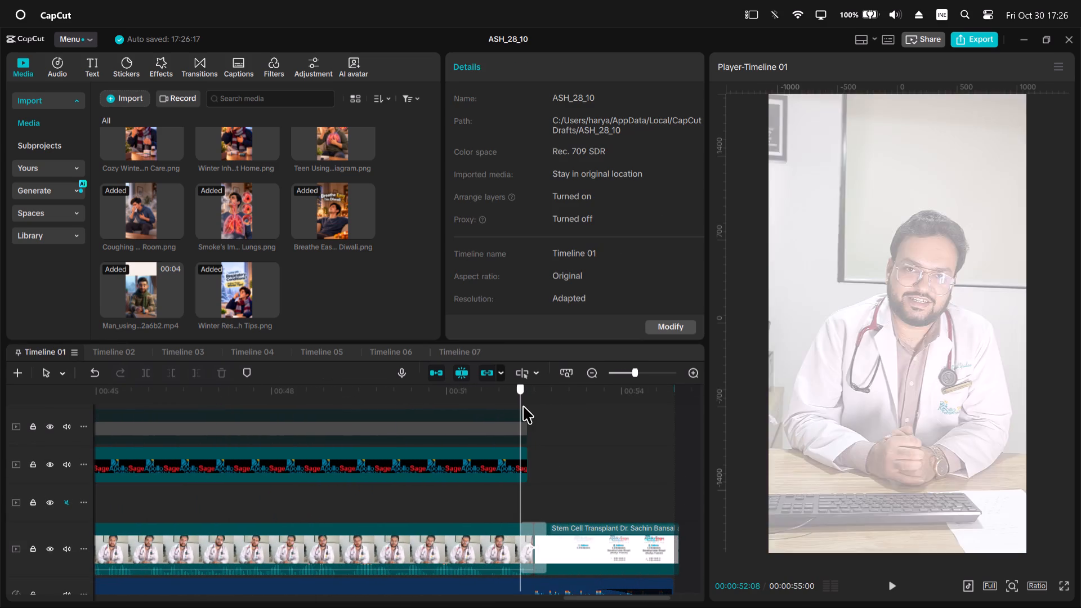
drag(523, 406, 519, 406)
key(space)
key(space)
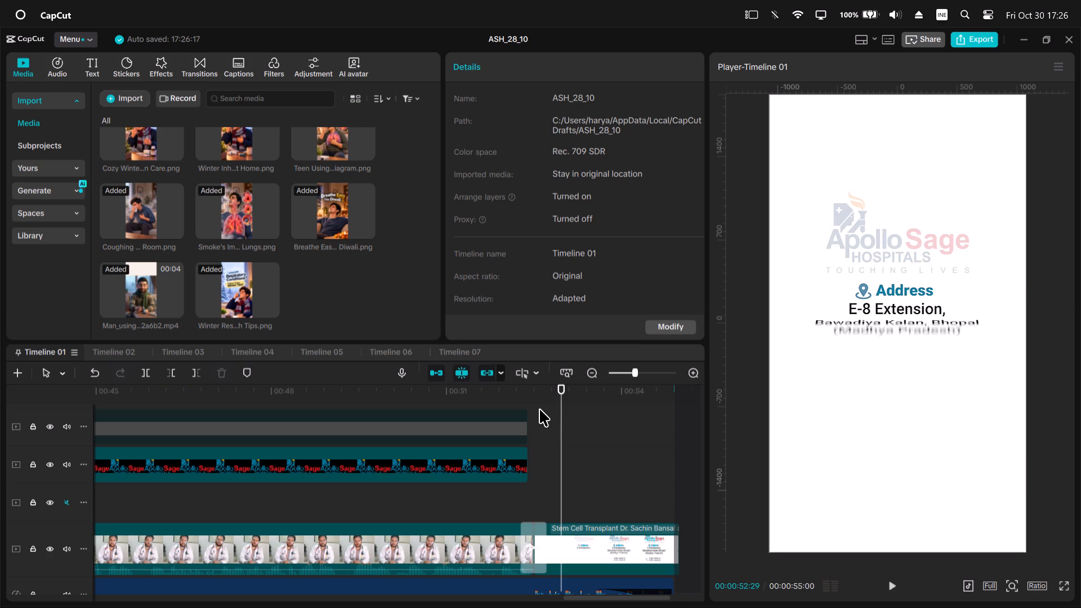
drag(530, 404, 525, 403)
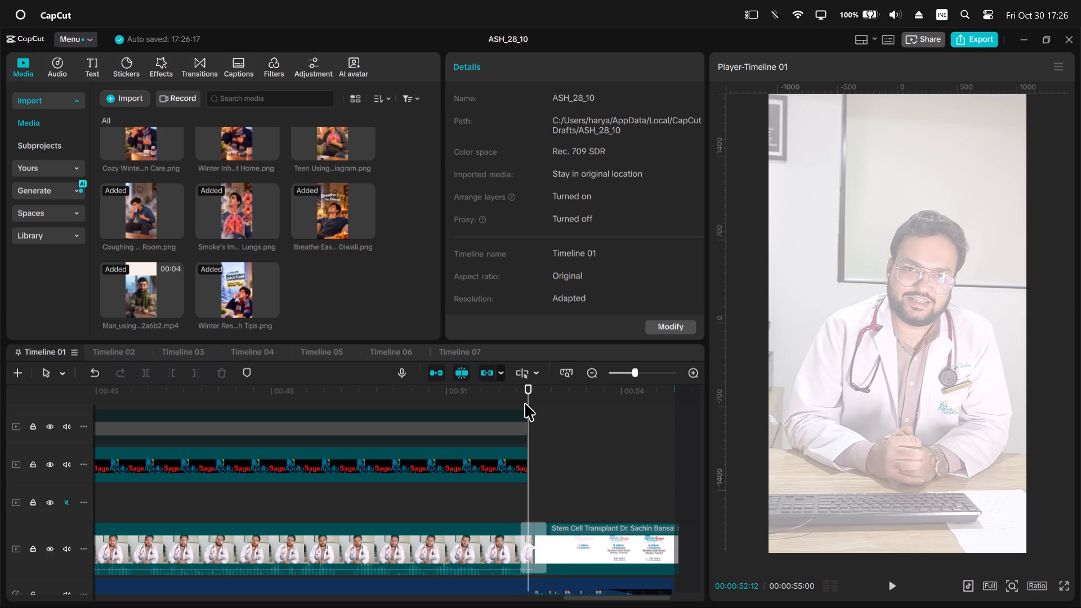
ctrl+scroll(525, 404, down, 20)
ctrl+scroll(525, 404, down, 3)
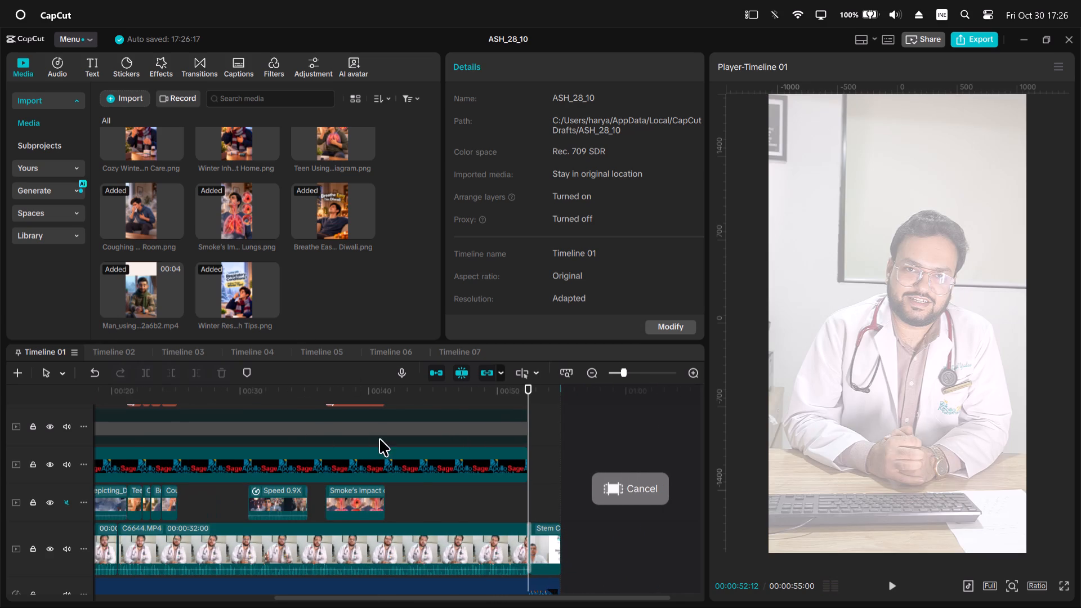
ctrl+scroll(382, 444, down, 5)
ctrl+scroll(312, 370, down, 4)
click(441, 350)
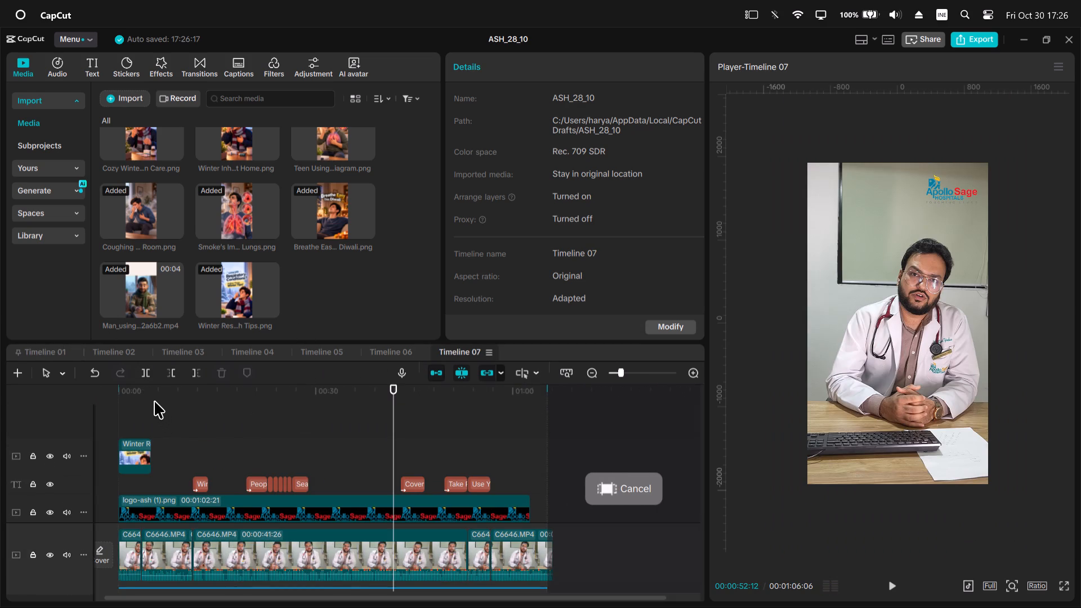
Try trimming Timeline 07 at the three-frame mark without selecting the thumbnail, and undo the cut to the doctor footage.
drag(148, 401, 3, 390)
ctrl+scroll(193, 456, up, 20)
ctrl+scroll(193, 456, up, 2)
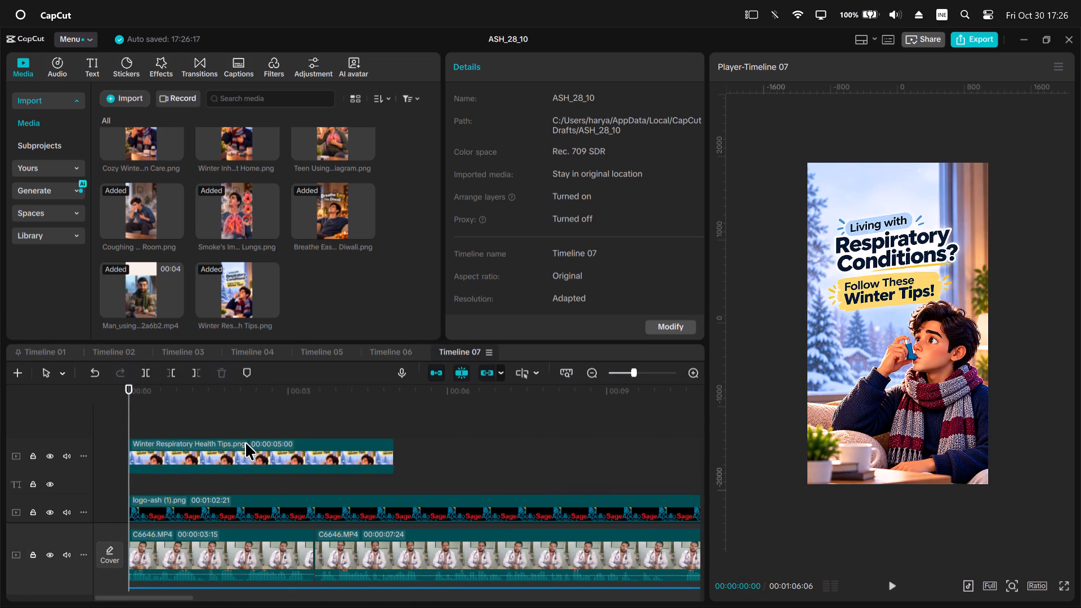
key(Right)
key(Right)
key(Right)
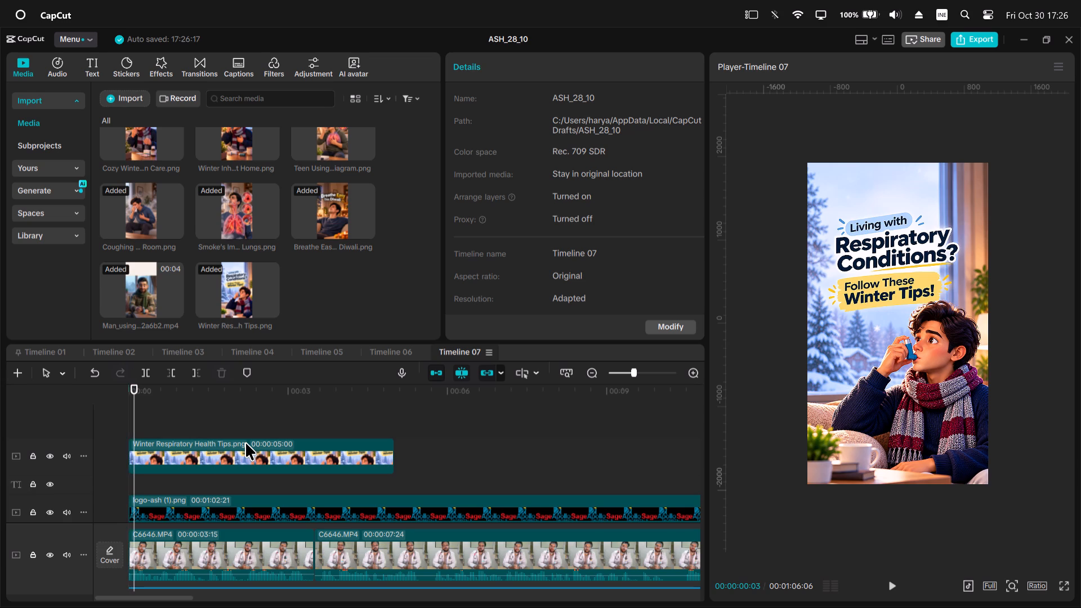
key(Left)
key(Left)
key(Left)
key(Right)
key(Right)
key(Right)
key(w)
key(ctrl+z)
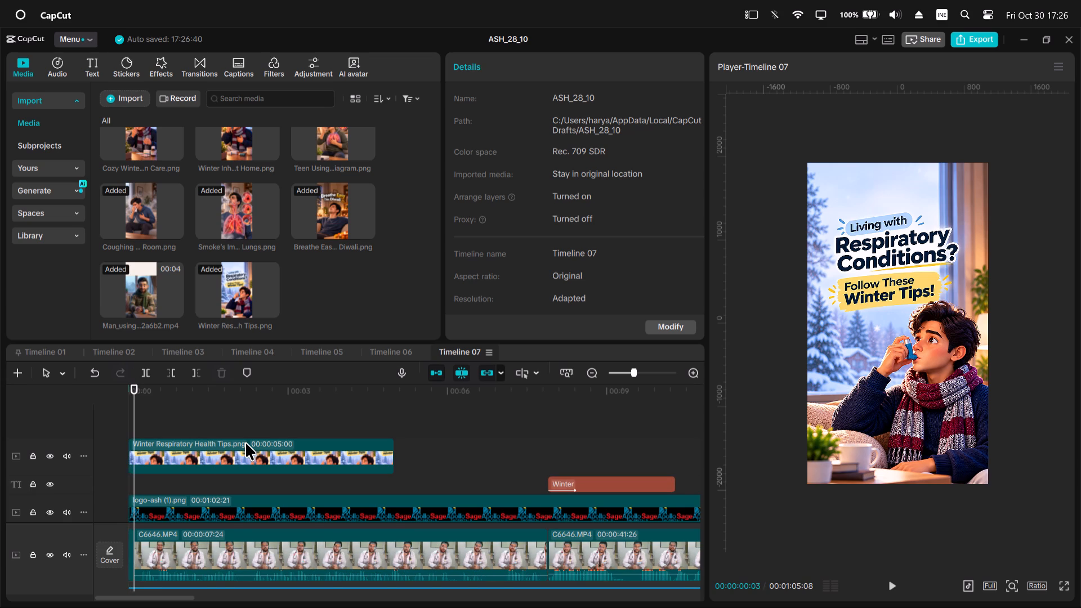
Trim the Winter Respiratory Health Tips image at the start of Timeline 07 to its first three frames.
drag(139, 397, 39, 377)
ctrl+scroll(165, 409, up, 7)
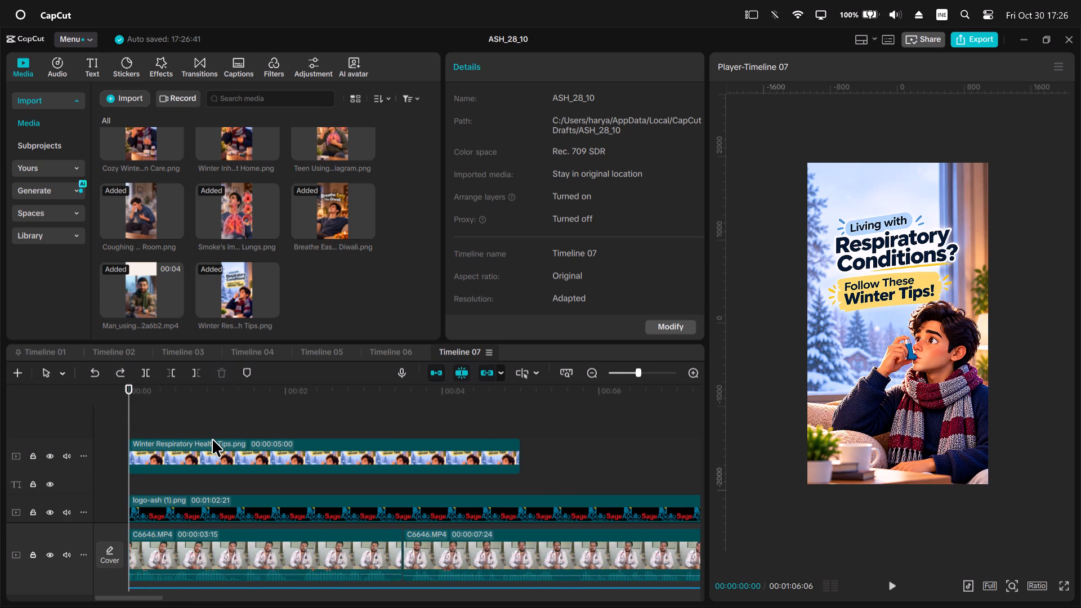
ctrl+scroll(212, 439, up, 7)
click(234, 448)
key(Right)
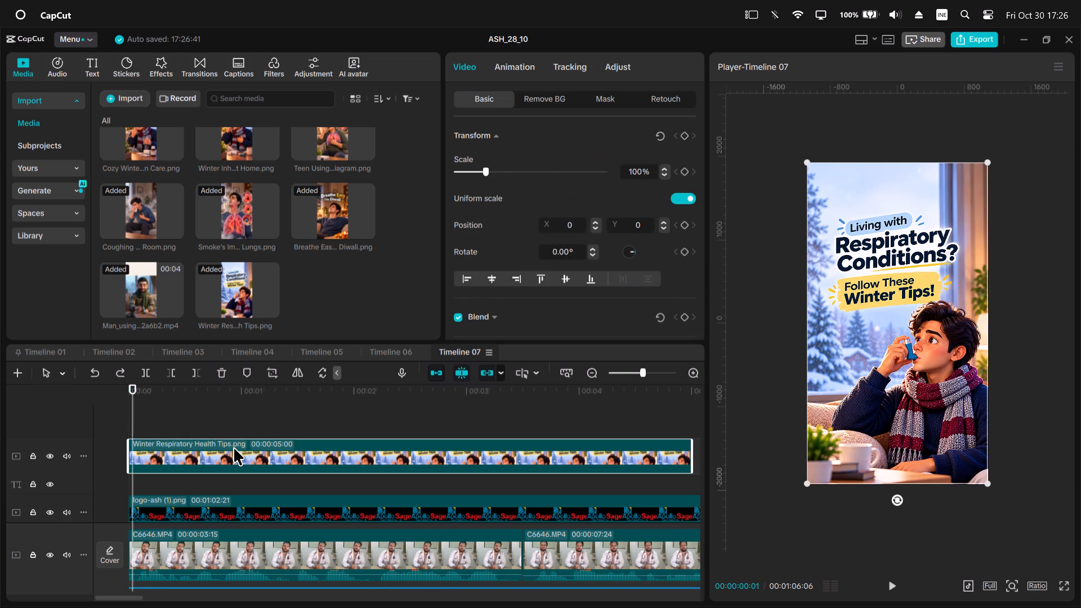
key(Right)
key(Right)
key(w)
Move the three-frame thumbnail down onto the main track, ahead of the first C6646.MP4 clip.
ctrl+scroll(234, 447, down, 7)
ctrl+scroll(198, 454, up, 15)
drag(123, 462, 104, 585)
scroll(100, 540, down, 2)
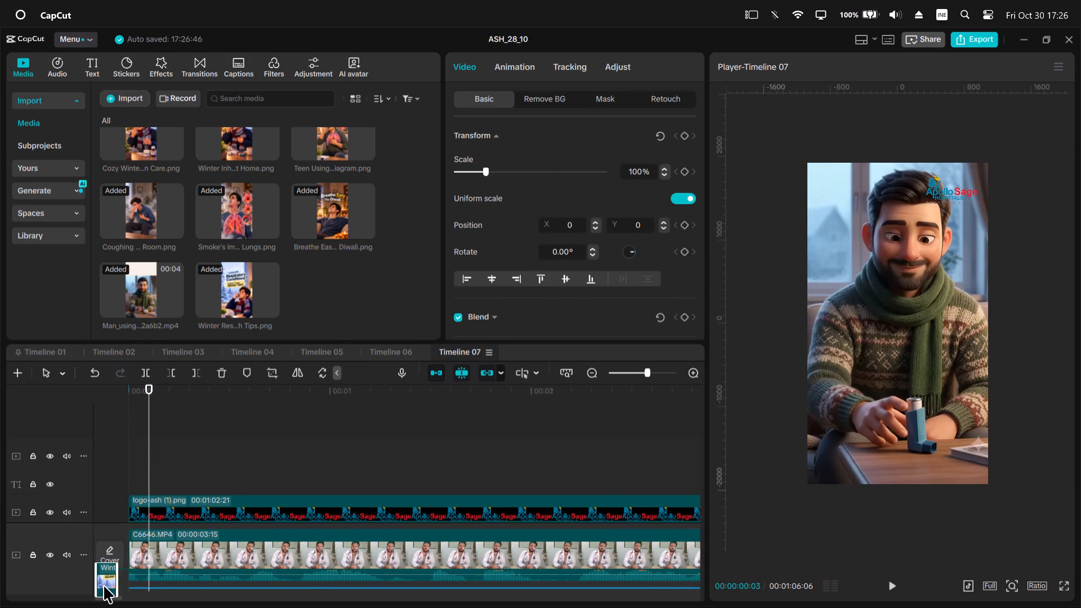
drag(104, 585, 112, 560)
Shift all the b-roll overlay clips together three frames later, so the inhaler video starts right after the thumbnail.
ctrl+scroll(112, 560, down, 16)
ctrl+scroll(178, 551, down, 5)
ctrl+scroll(172, 543, down, 20)
ctrl+scroll(172, 543, down, 15)
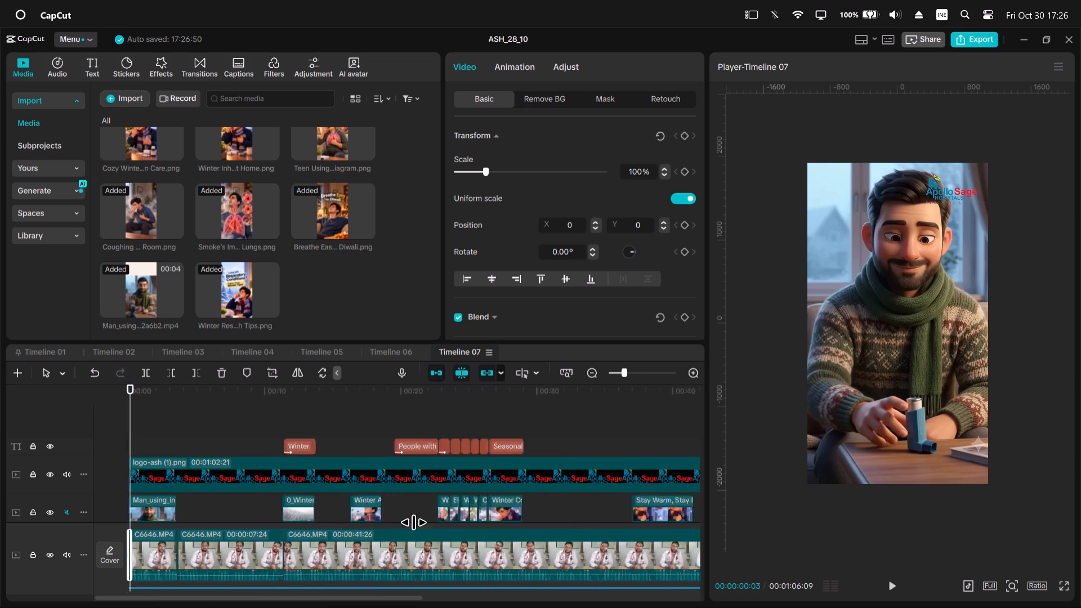
ctrl+scroll(413, 522, down, 7)
drag(486, 505, 118, 516)
ctrl+scroll(158, 523, up, 20)
ctrl+scroll(158, 523, up, 7)
scroll(157, 522, down, 5)
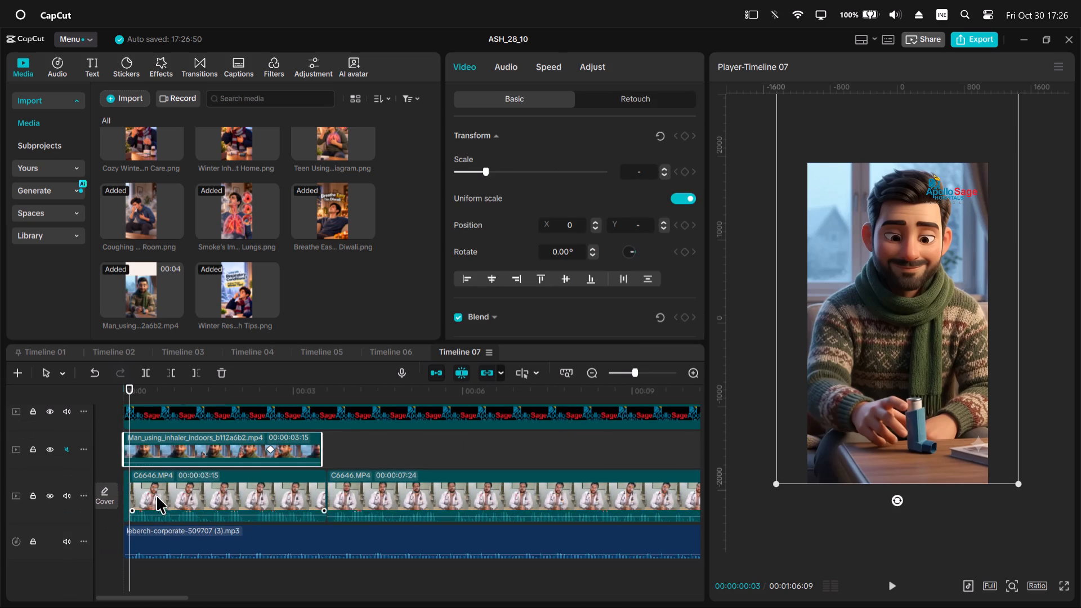
ctrl+scroll(175, 457, up, 4)
drag(163, 458, 172, 459)
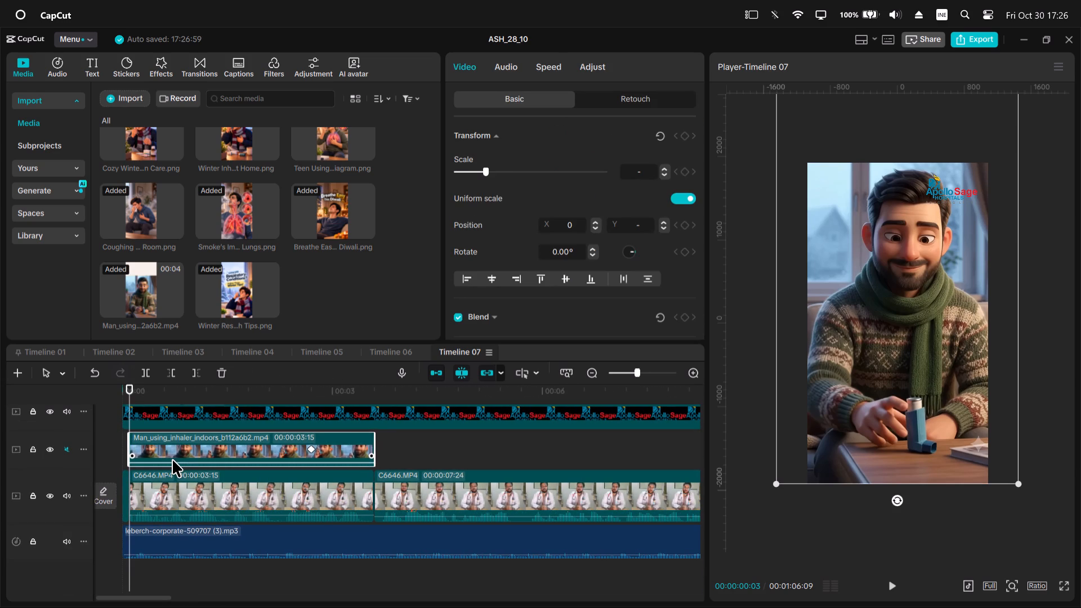
Extend the logo-ash overlay to the end of the last doctor clip at 00:01:06:09.
ctrl+scroll(172, 459, down, 20)
ctrl+scroll(172, 459, down, 12)
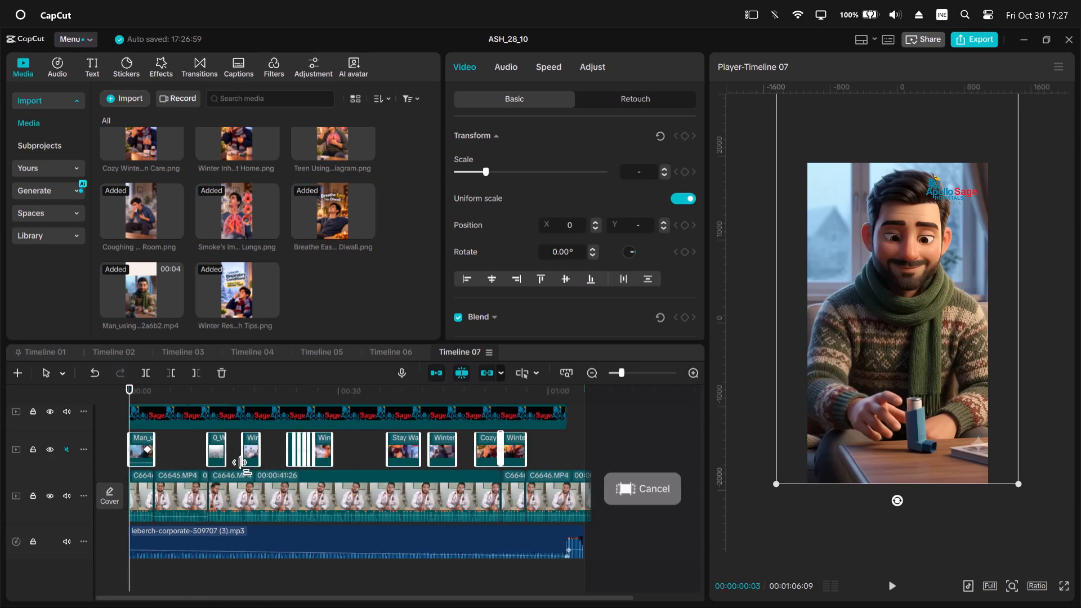
ctrl+scroll(244, 467, down, 3)
click(401, 429)
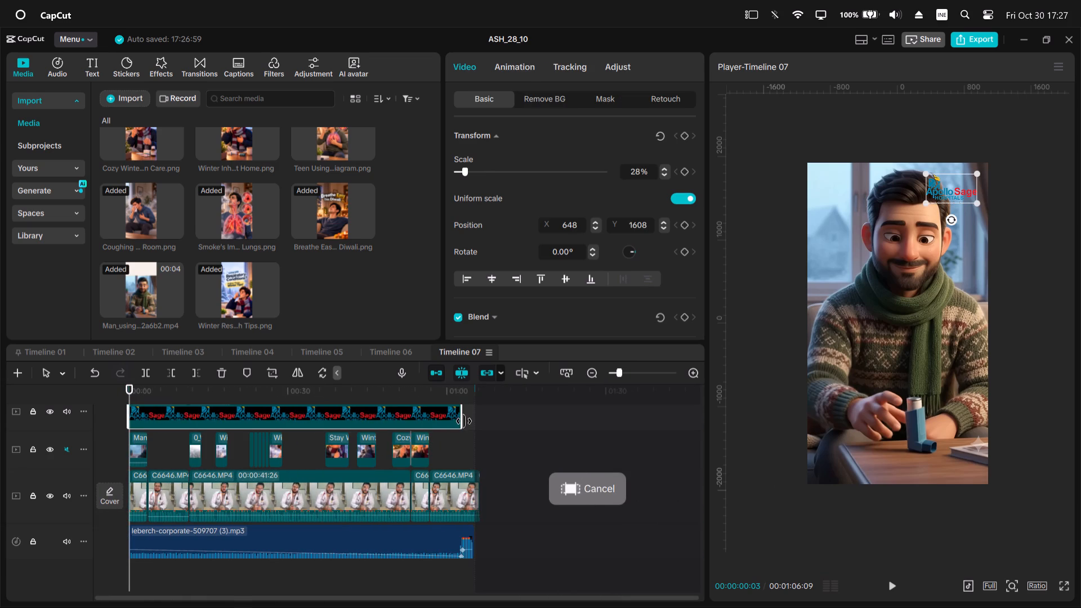
drag(464, 421, 483, 425)
click(489, 395)
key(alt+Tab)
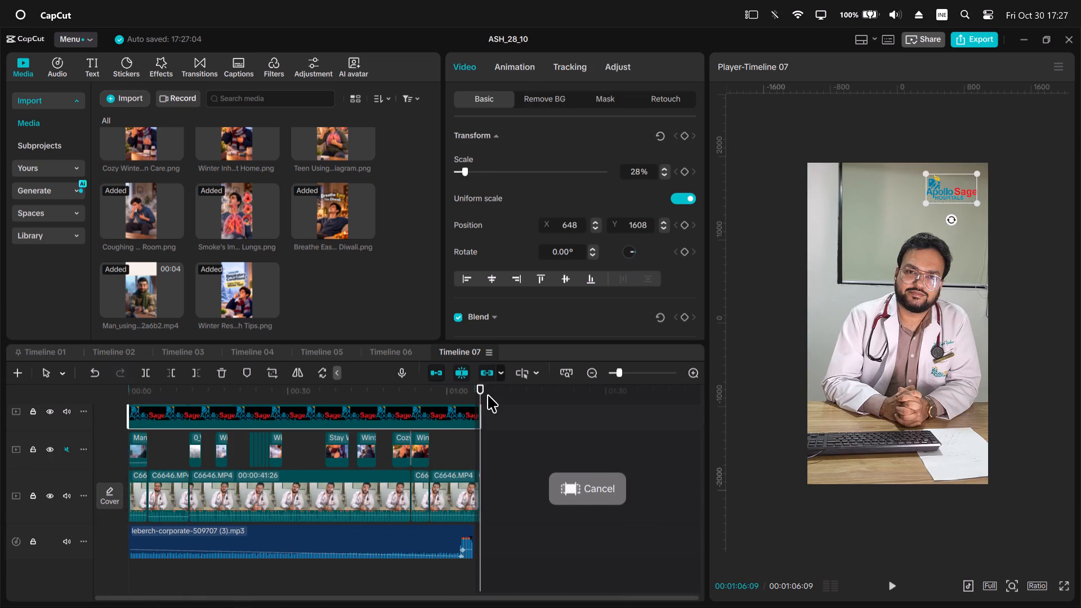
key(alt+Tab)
Extend the leberch-corporate music to 00:01:09:26 and shift its volume-rise keyframes later, to around the end of the doctor footage.
click(612, 495)
ctrl+scroll(464, 521, up, 4)
click(521, 543)
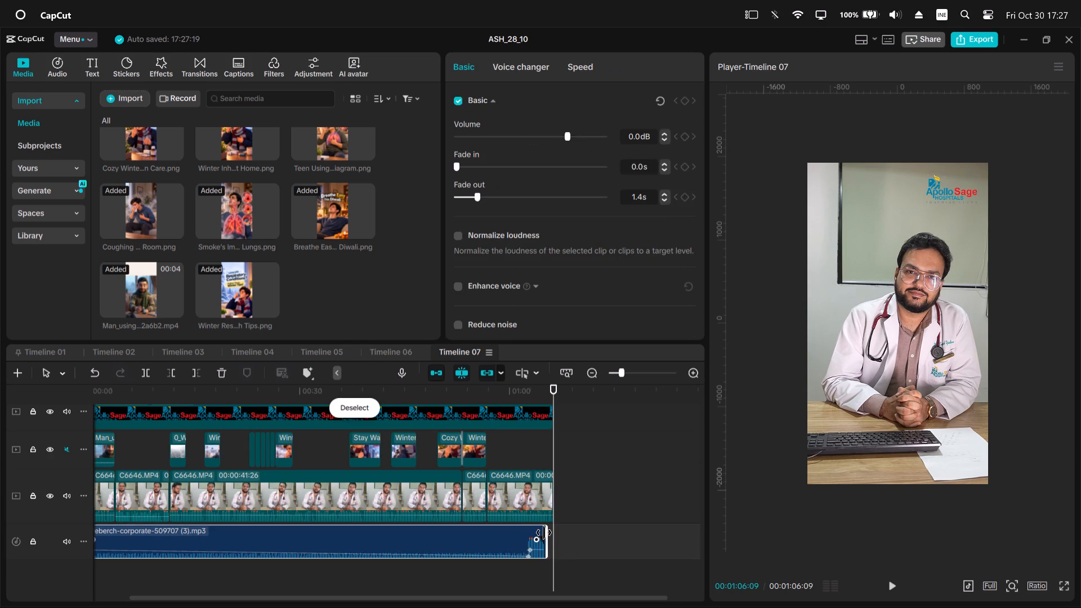
drag(546, 533, 575, 537)
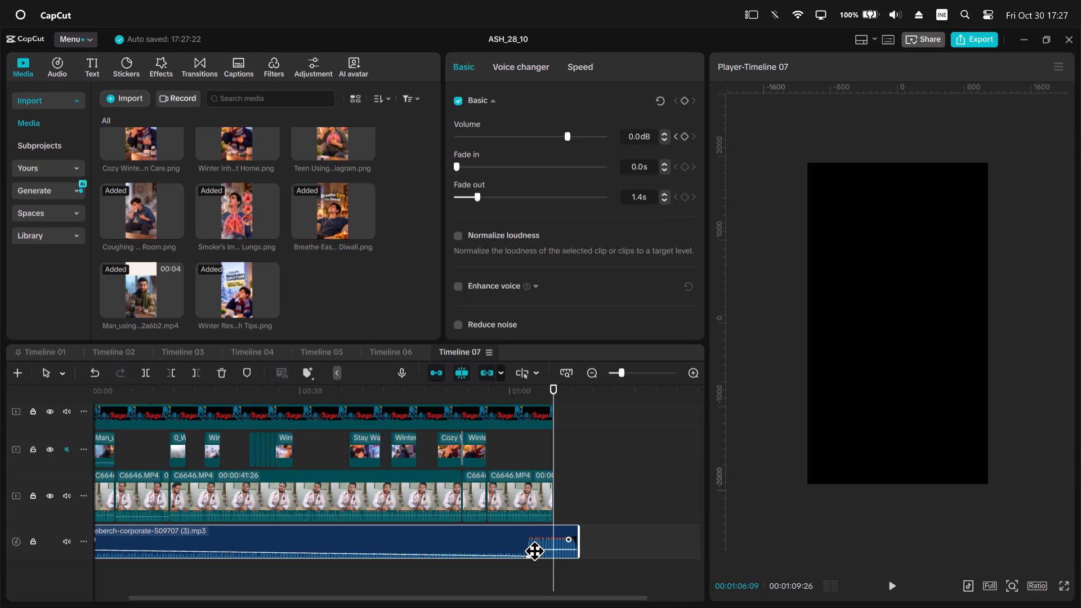
drag(534, 551, 562, 554)
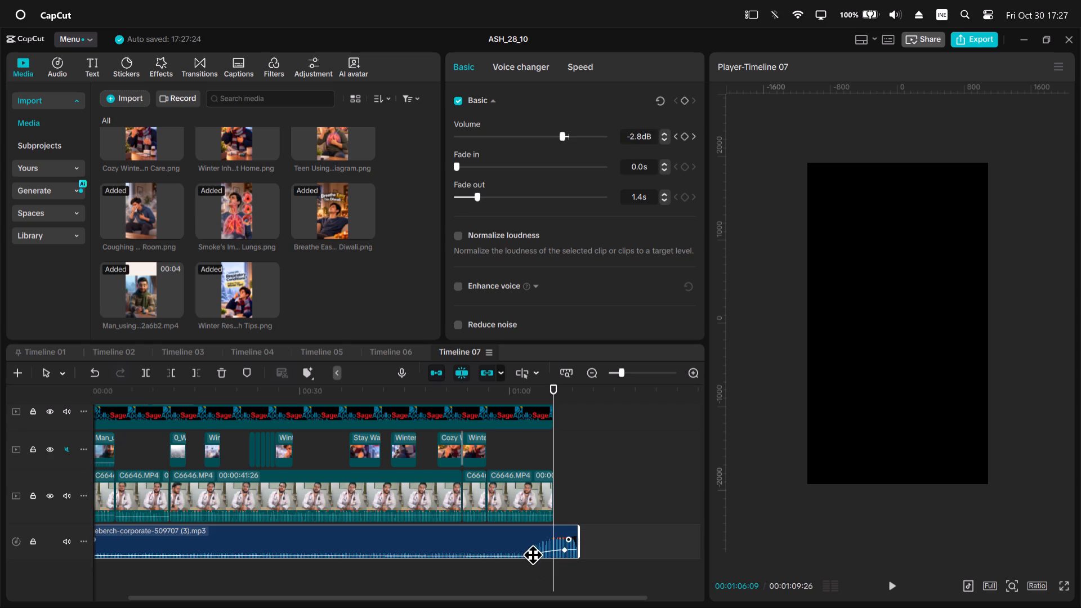
drag(533, 555, 548, 555)
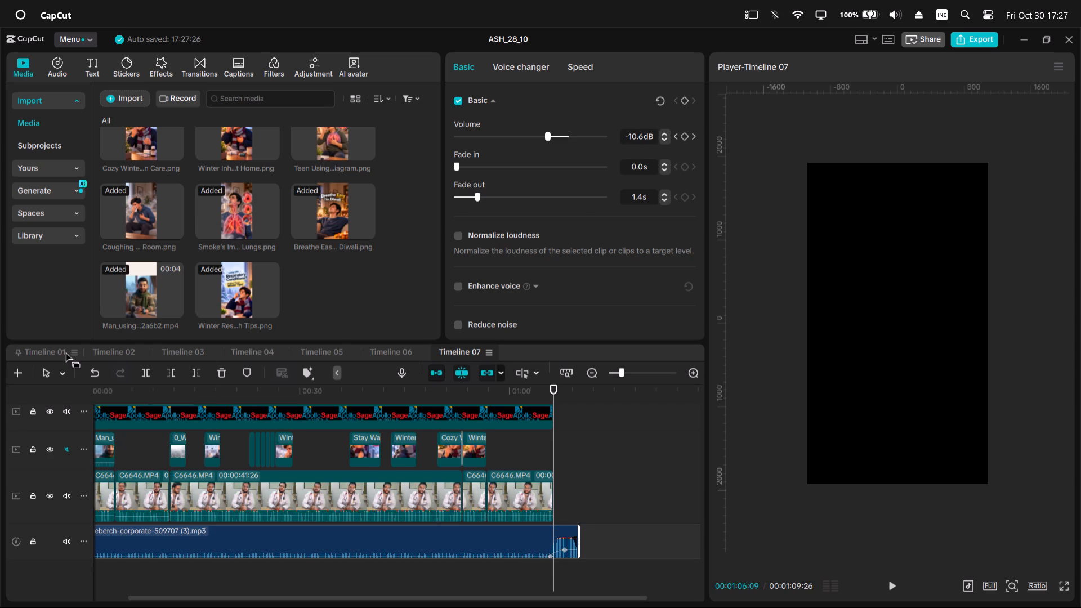
Copy the hospital address outro clip from the end of Timeline 01 and place it after the last doctor clip on Timeline 07's main track.
click(65, 351)
drag(502, 504, 501, 546)
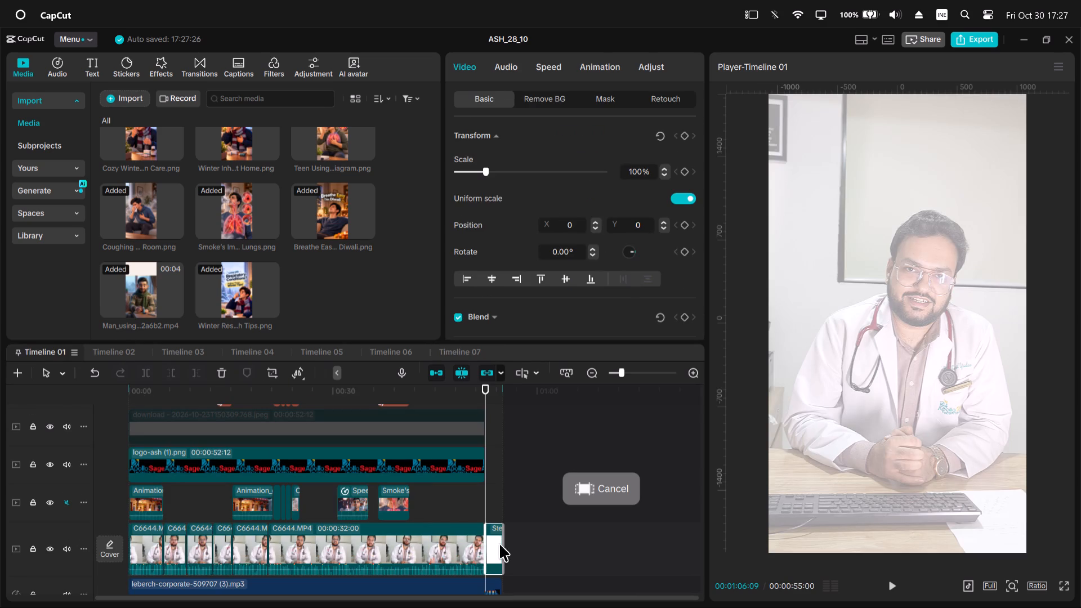
key(ctrl+c)
click(466, 352)
ctrl+scroll(537, 442, up, 10)
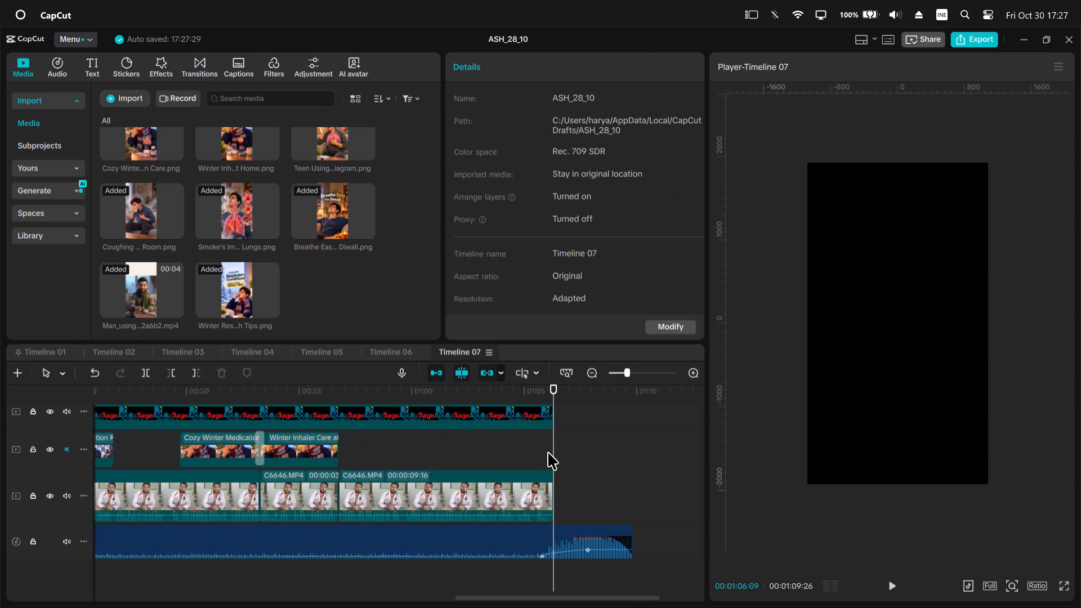
ctrl+scroll(548, 452, up, 3)
key(ctrl+v)
ctrl+scroll(554, 457, down, 4)
drag(571, 454, 577, 485)
Move the music's second volume keyframe earlier and trim the music to the outro's end at 00:01:08:24.
drag(586, 552, 561, 554)
drag(592, 402, 607, 408)
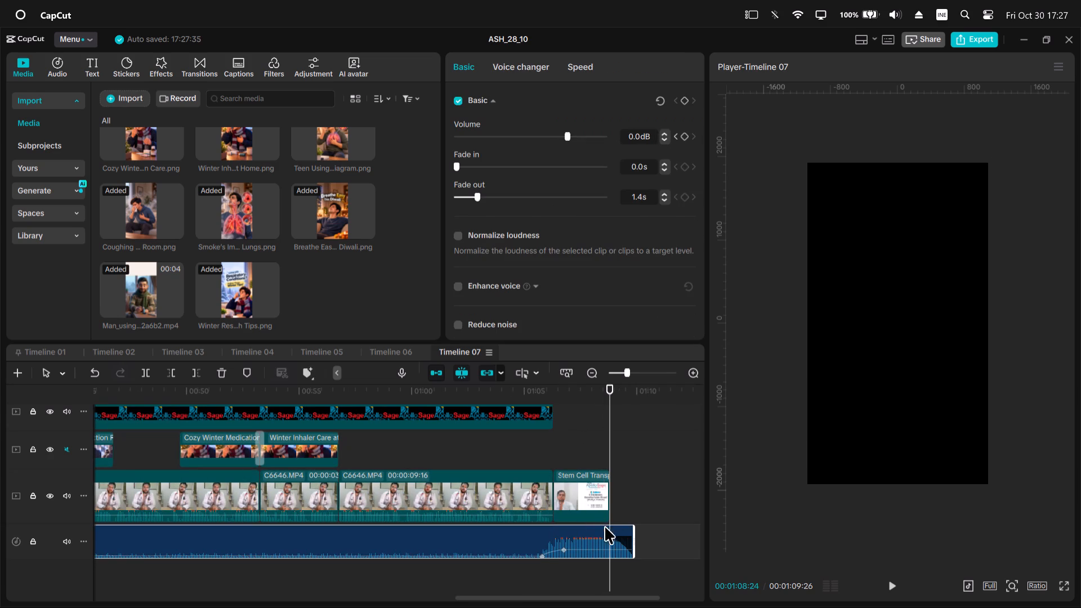
click(606, 534)
key(w)
Nudge both of the music's volume-rise keyframes slightly later around the start of the outro.
ctrl+scroll(605, 529, up, 7)
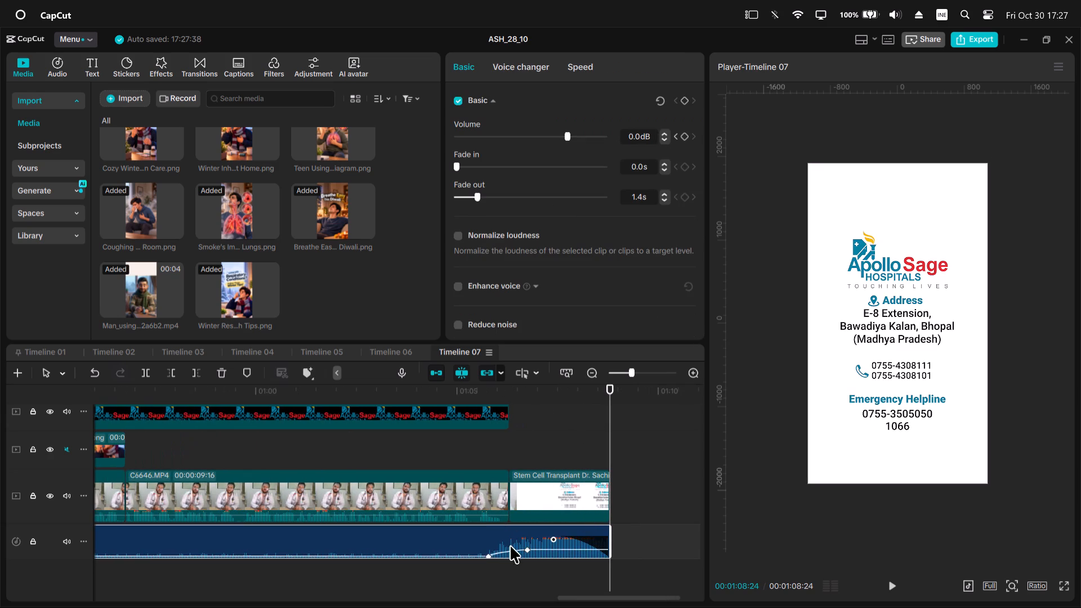
drag(488, 554, 497, 553)
drag(530, 554, 534, 554)
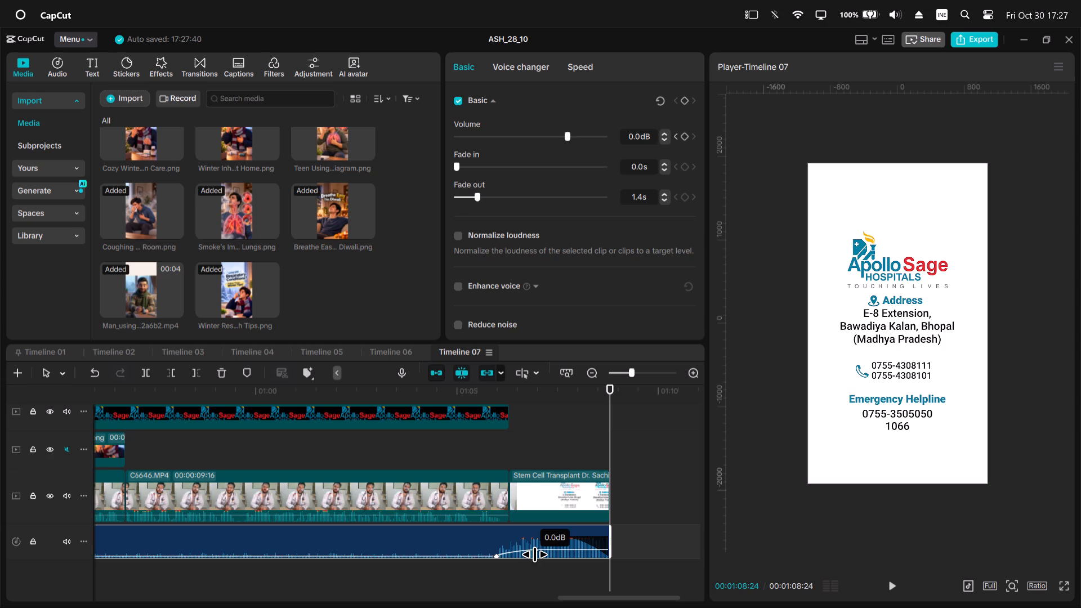
drag(534, 554, 538, 554)
Add the classic White Flash transition between the last doctor clip and the hospital address outro.
click(204, 65)
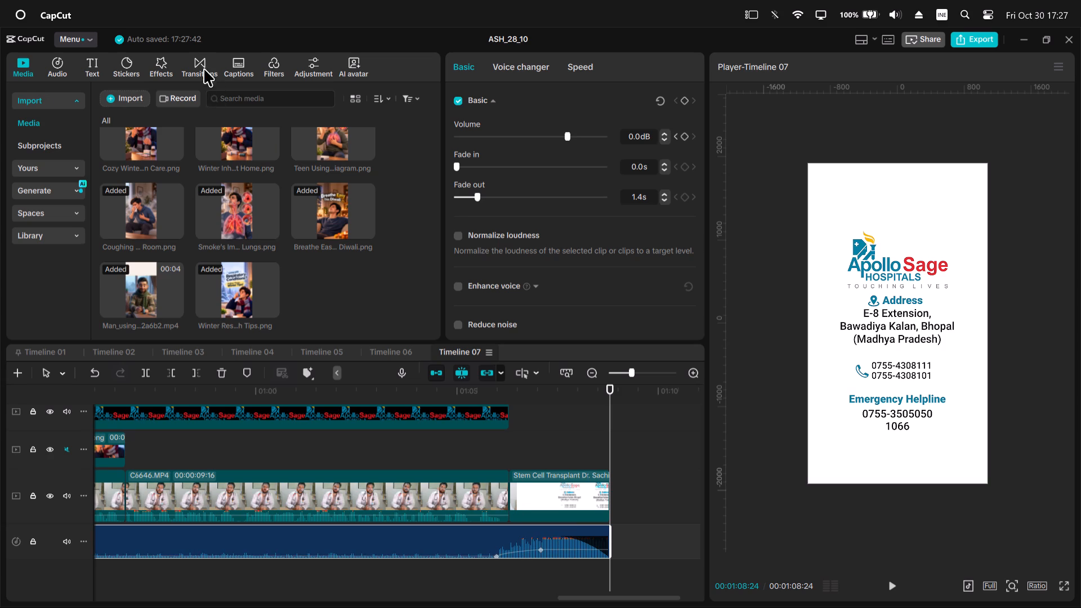
click(30, 172)
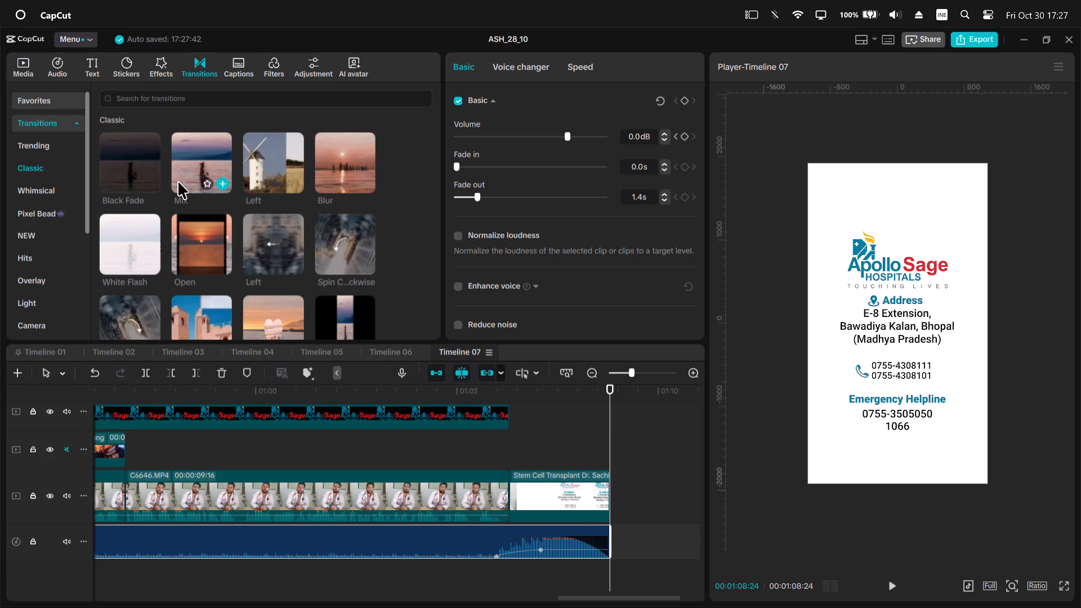
drag(146, 249, 504, 504)
click(513, 398)
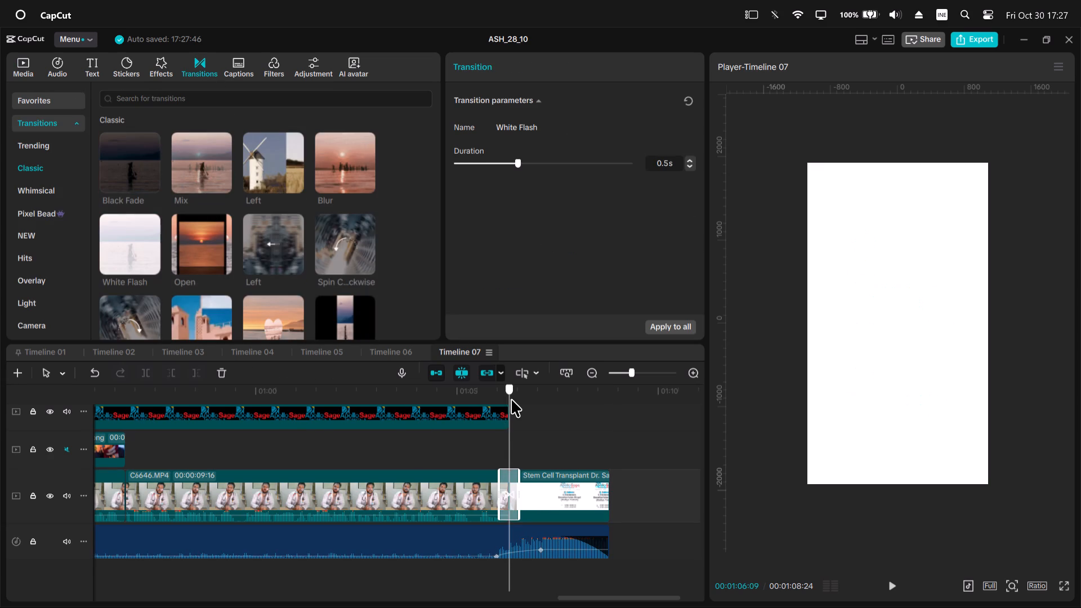
Review Timeline 07 from the outro back to its start and inspect the hospital logo over the winter tips thumbnail.
scroll(507, 444, up, 9)
scroll(506, 446, down, 9)
scroll(505, 446, up, 4)
ctrl+scroll(409, 444, down, 9)
drag(394, 399, 346, 403)
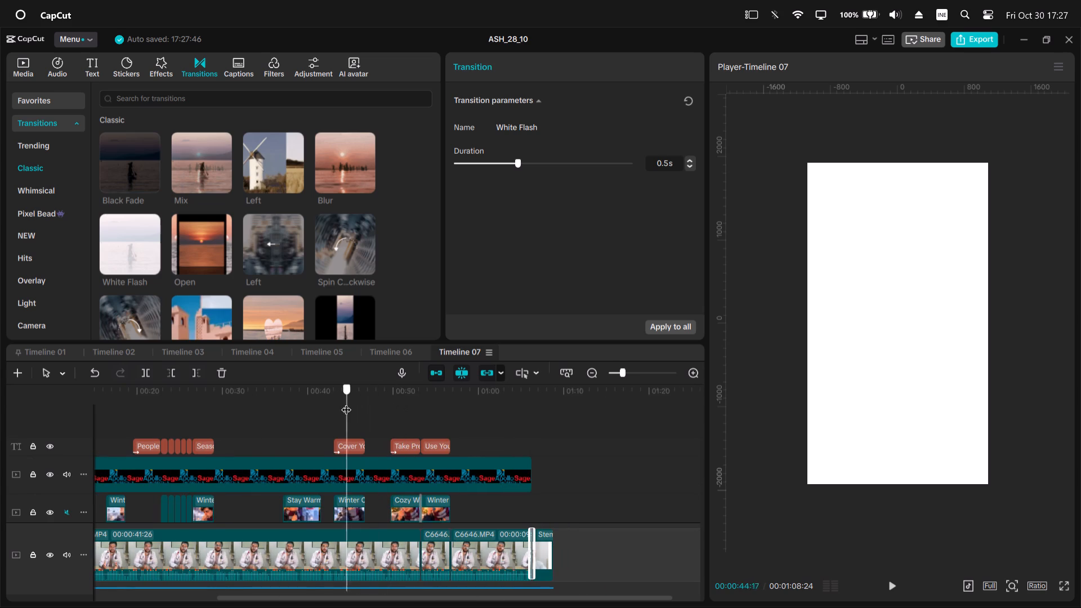
drag(346, 403, 88, 424)
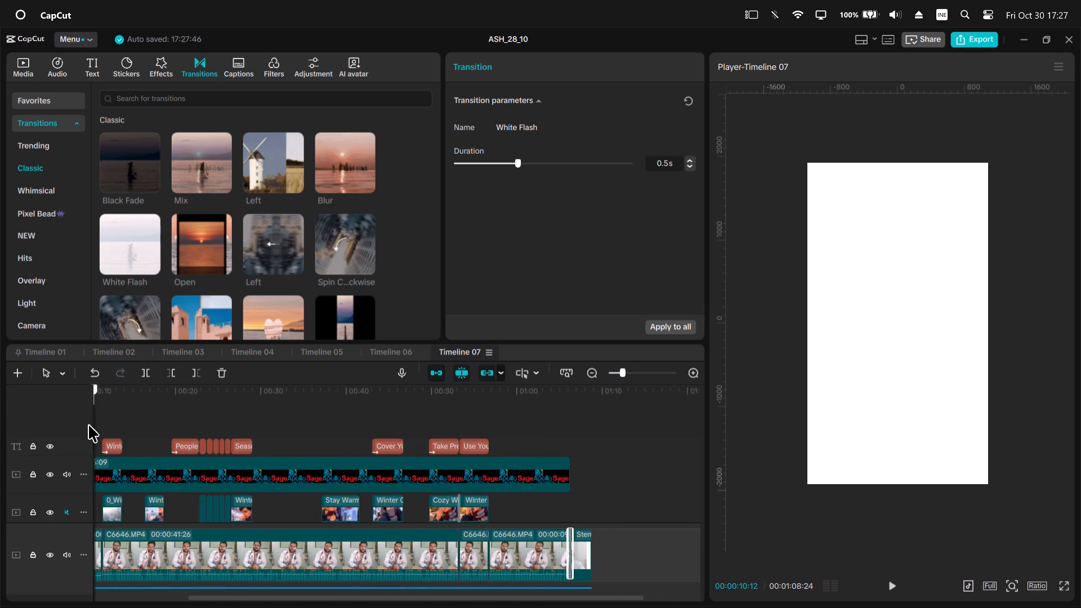
drag(88, 424, 202, 497)
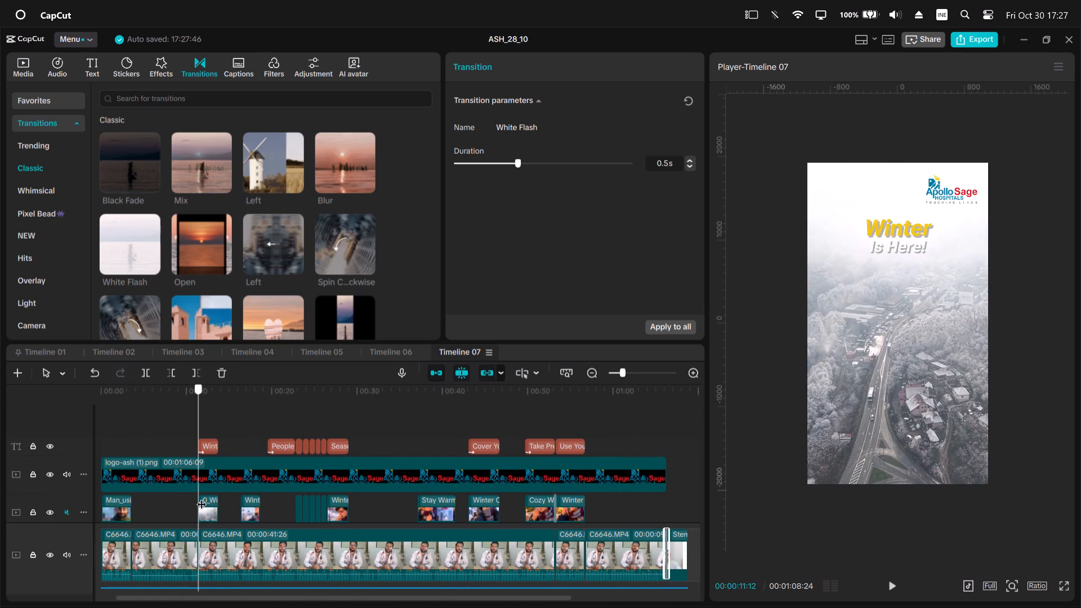
drag(202, 497, 26, 481)
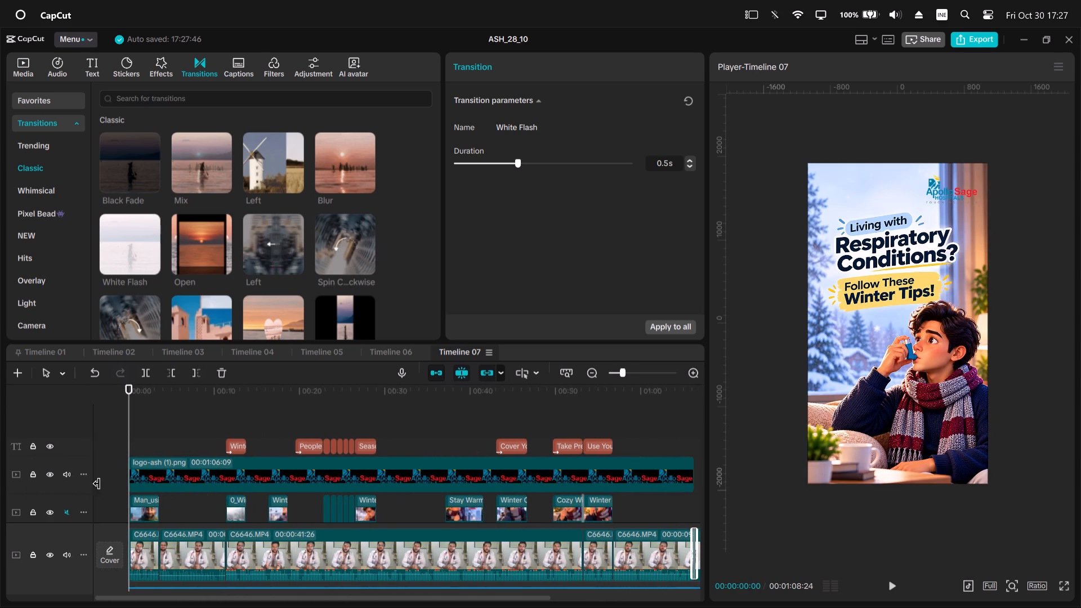
ctrl+scroll(144, 488, down, 3)
scroll(154, 483, up, 6)
ctrl+scroll(154, 483, down, 2)
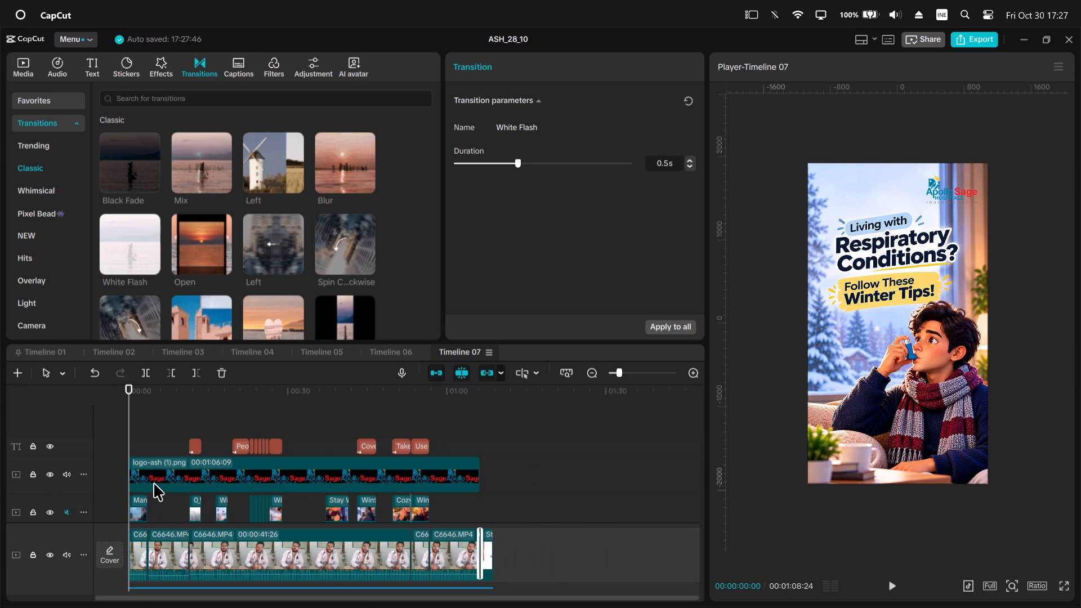
scroll(154, 483, up, 7)
ctrl+scroll(984, 339, up, 3)
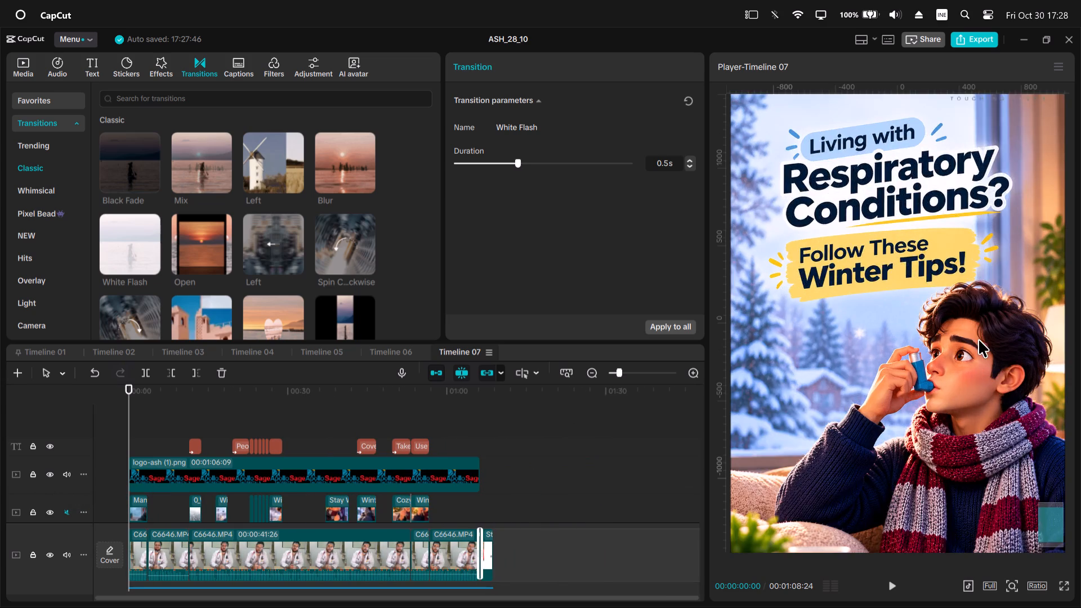
ctrl+scroll(968, 357, down, 3)
ctrl+scroll(968, 357, up, 3)
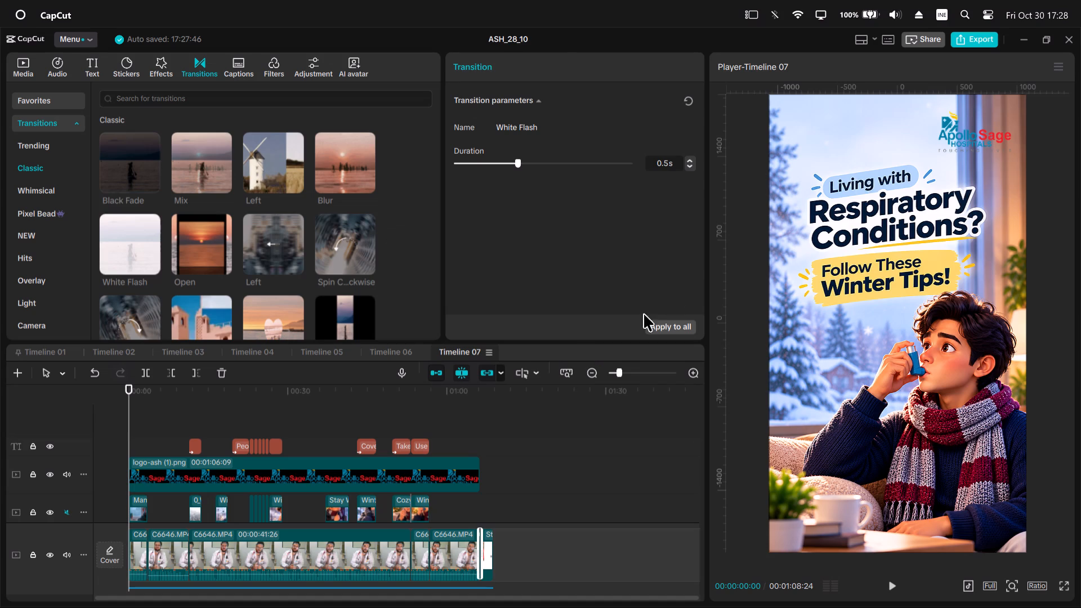
Mark the in point of the export range at the start of Timeline 07.
ctrl+scroll(393, 461, down, 3)
scroll(390, 458, down, 5)
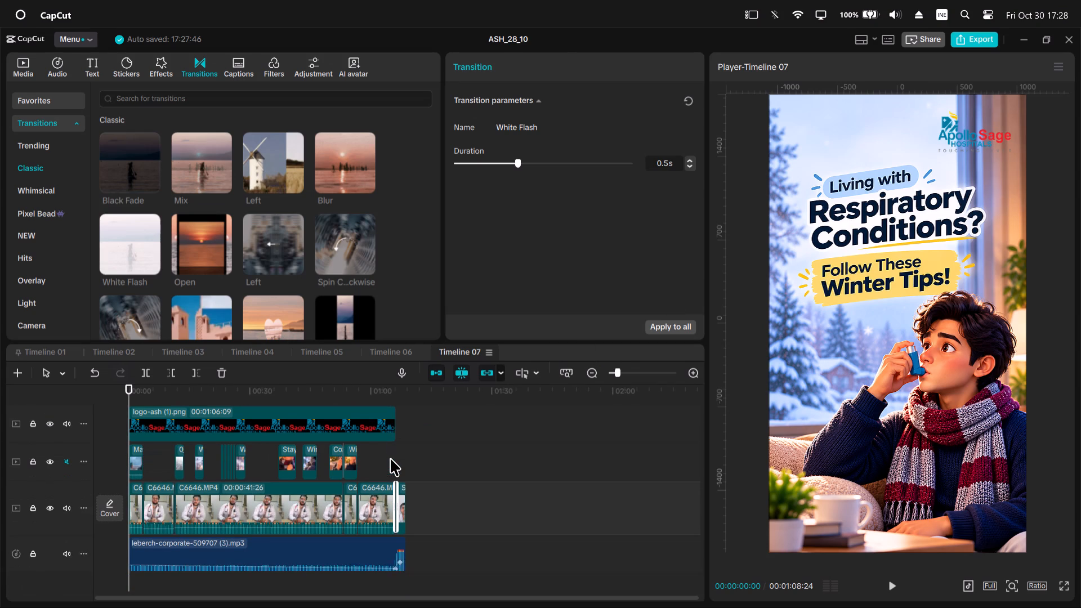
scroll(390, 458, down, 2)
key(i)
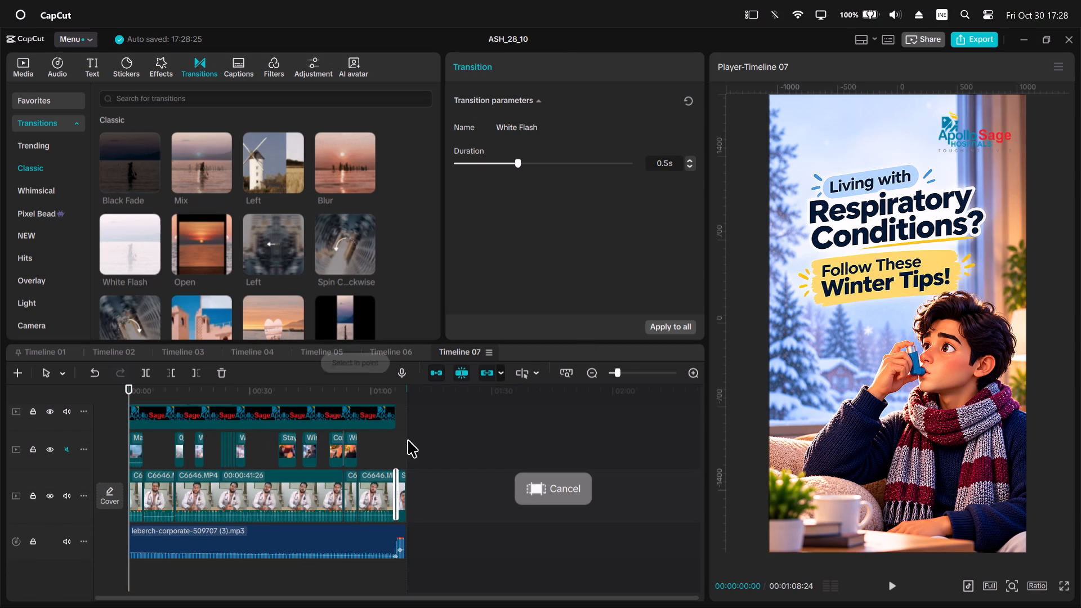
Export Timeline 07 as a 2K, 30 fps mp4 named ASH_WINTER_VID, without sharing it.
click(990, 44)
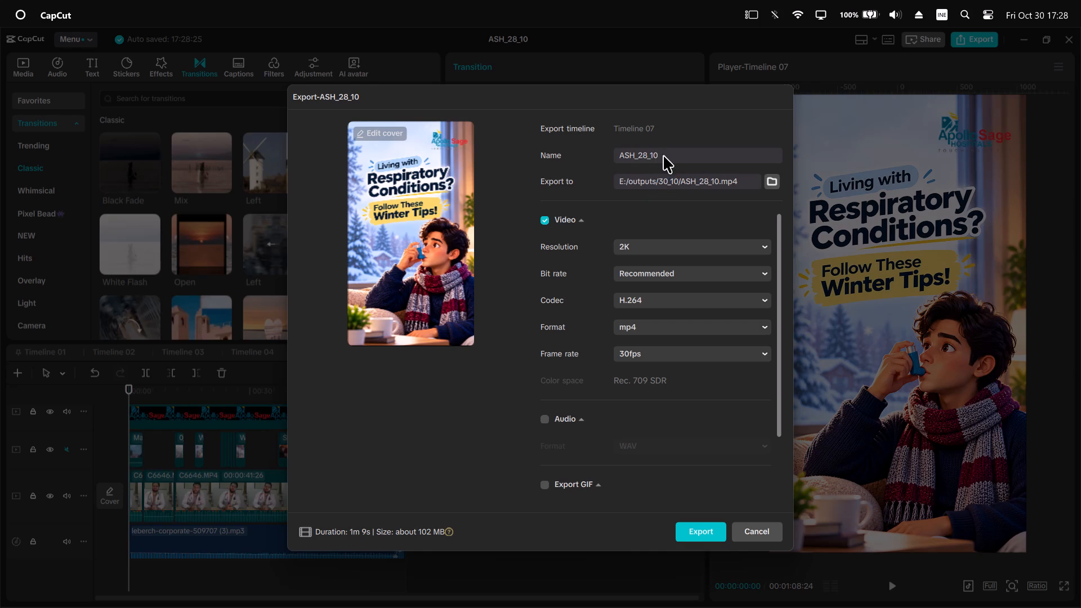
drag(667, 155, 638, 161)
text(WINTER_REE)
key(shift+BackSpace)
key(shift+BackSpace)
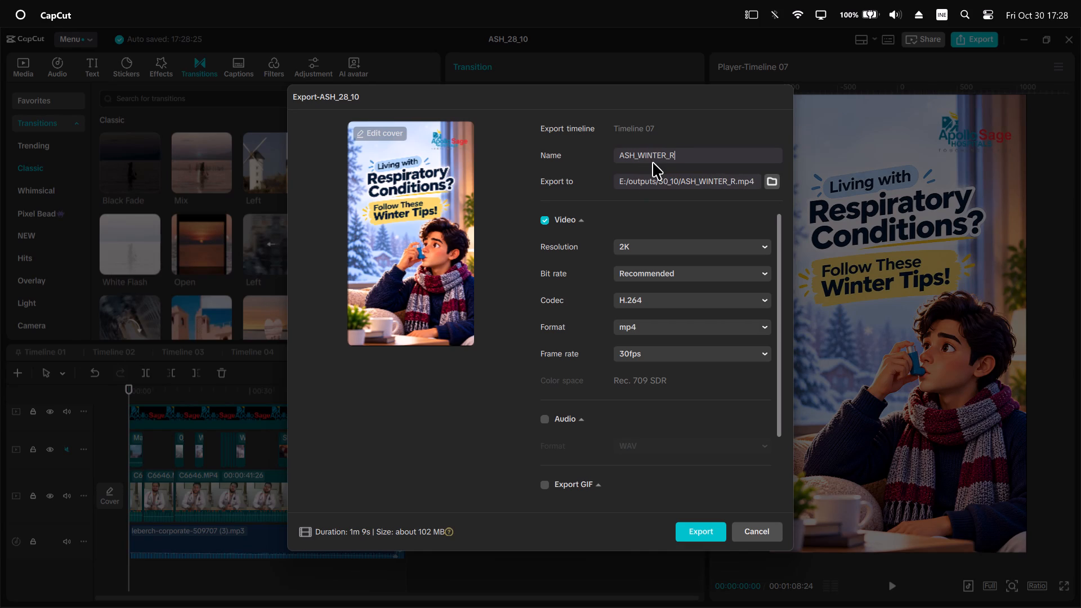
key(shift+BackSpace)
text(VID)
key(Return)
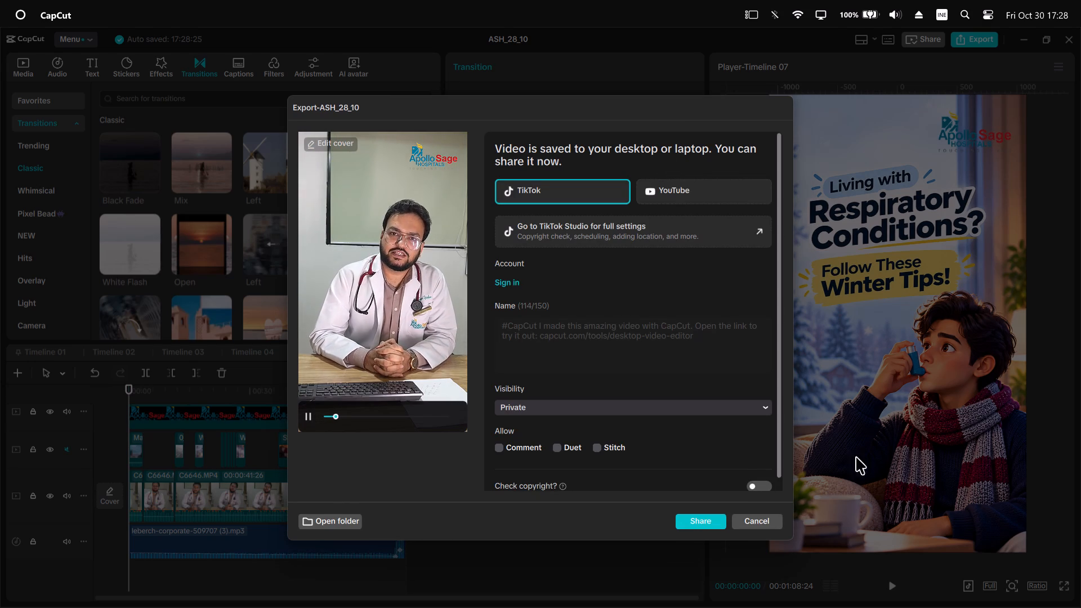
click(766, 521)
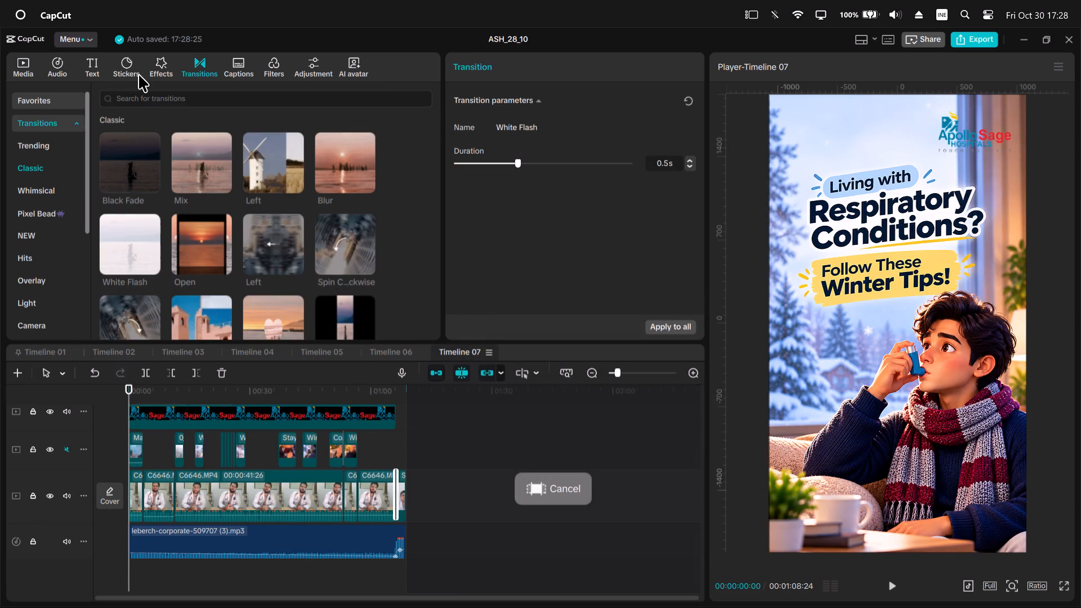
Add a custom adjustment above the main track, spanning from the start to the outro, and enable Auto adjust on it.
click(312, 72)
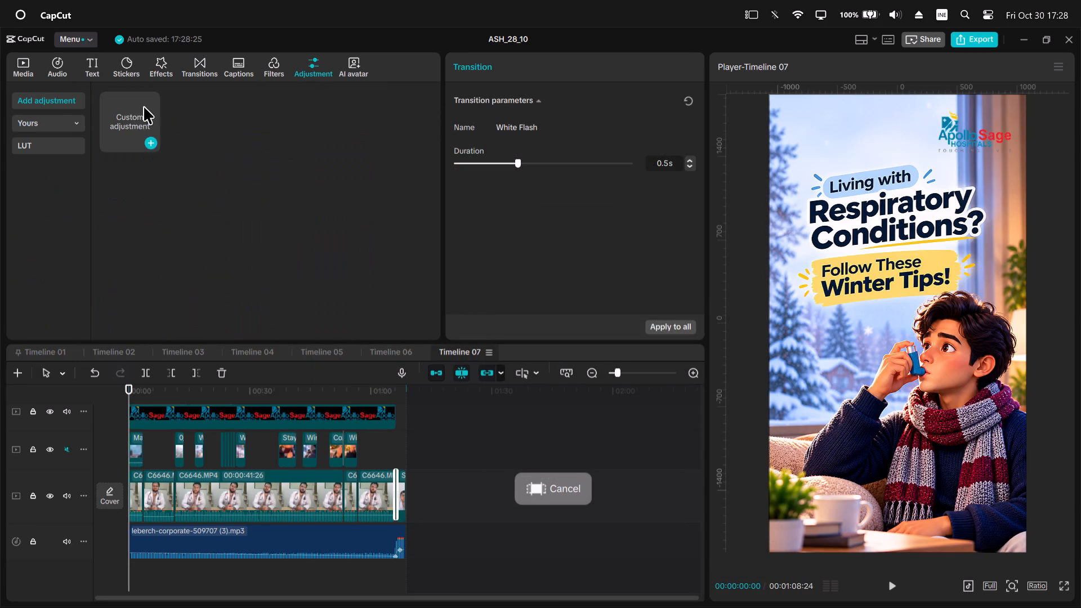
drag(143, 107, 121, 480)
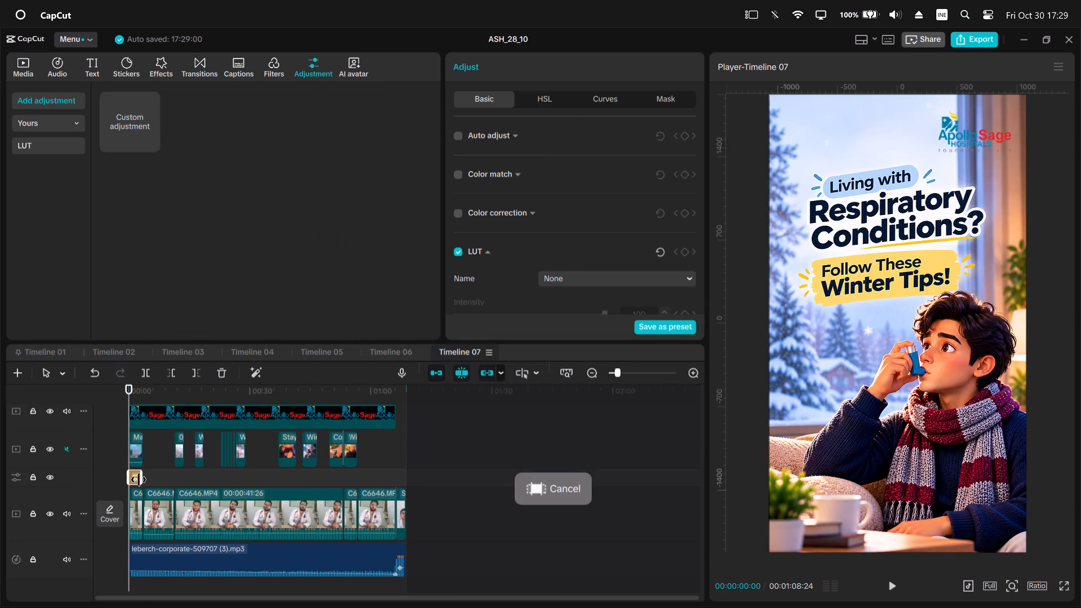
drag(139, 480, 395, 531)
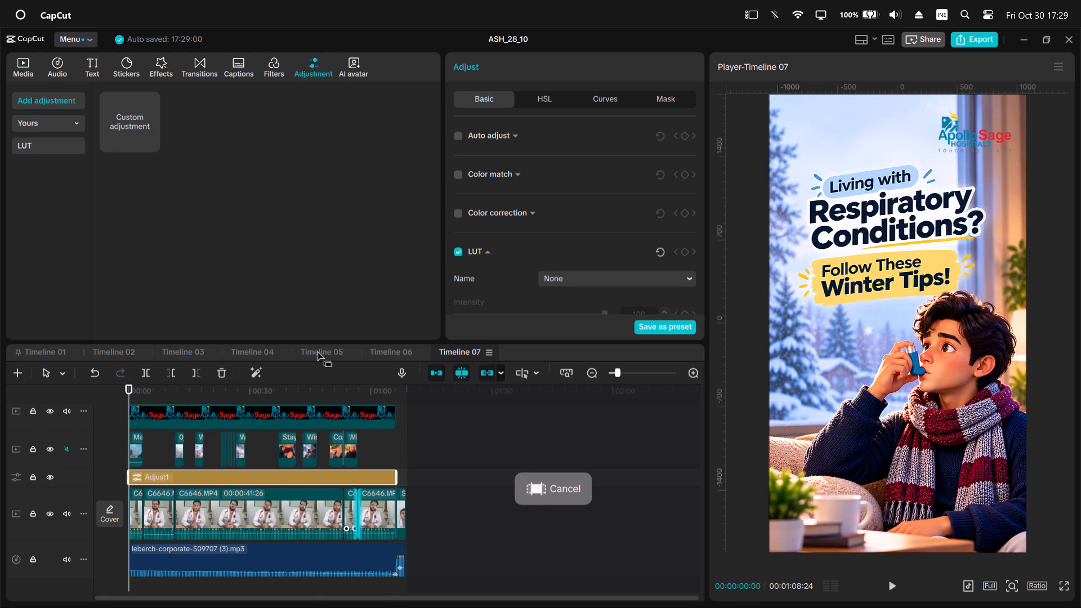
click(459, 137)
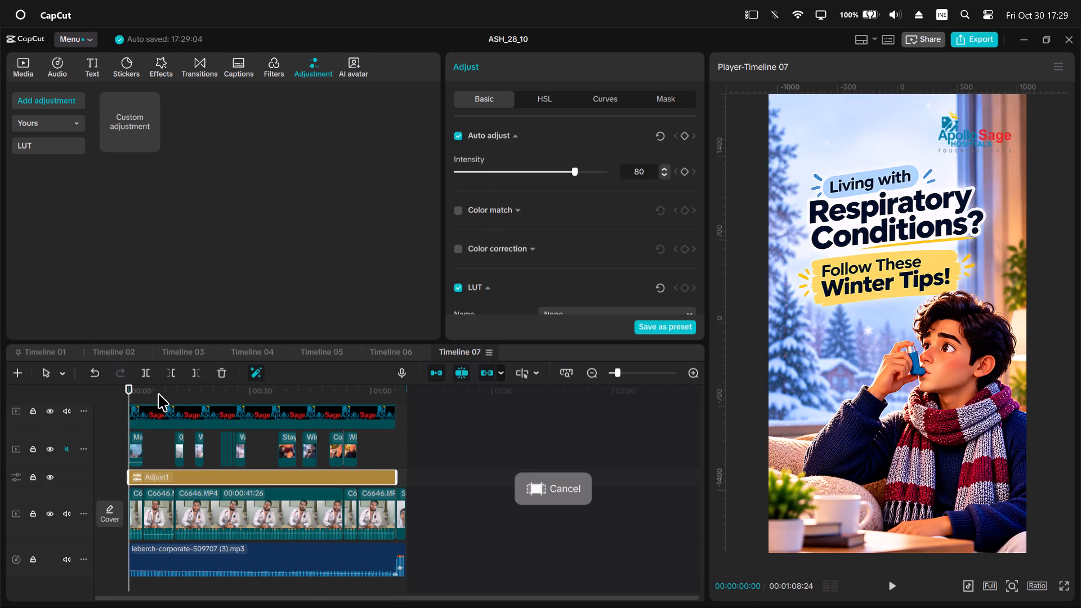
click(142, 396)
key(space)
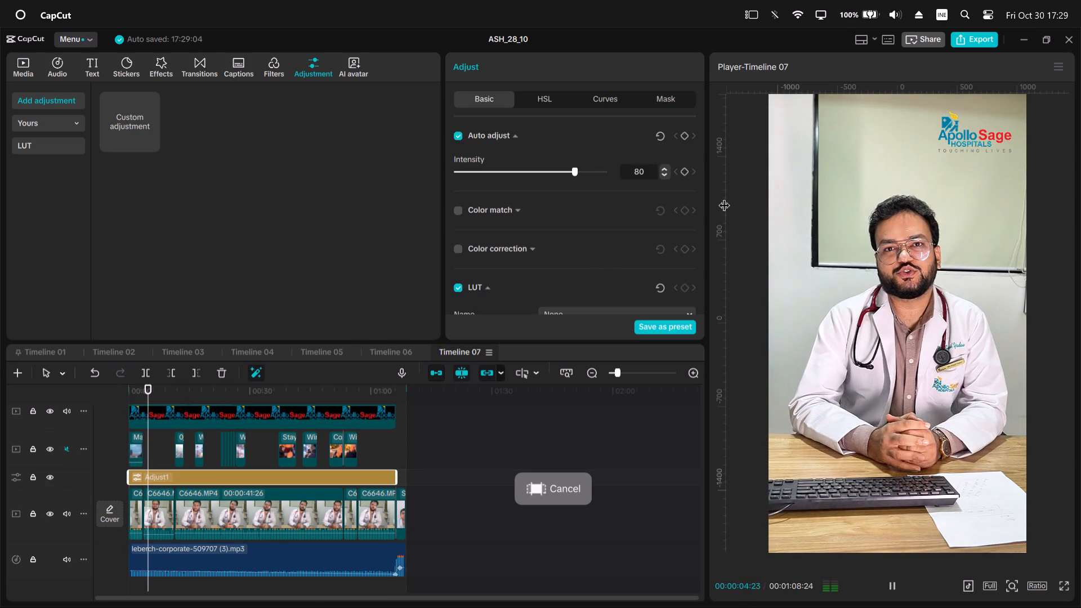
key(space)
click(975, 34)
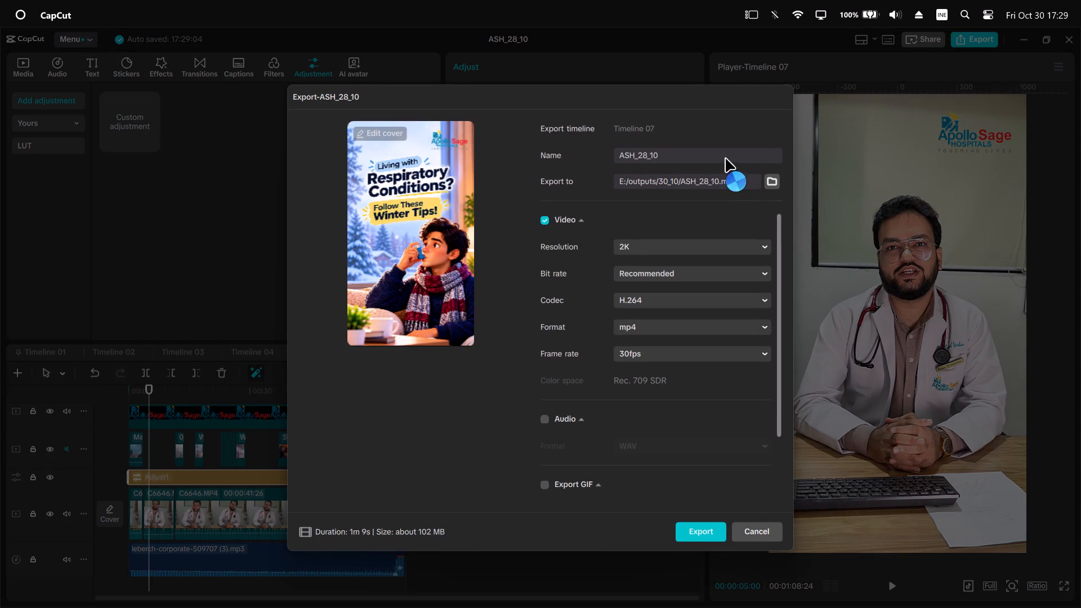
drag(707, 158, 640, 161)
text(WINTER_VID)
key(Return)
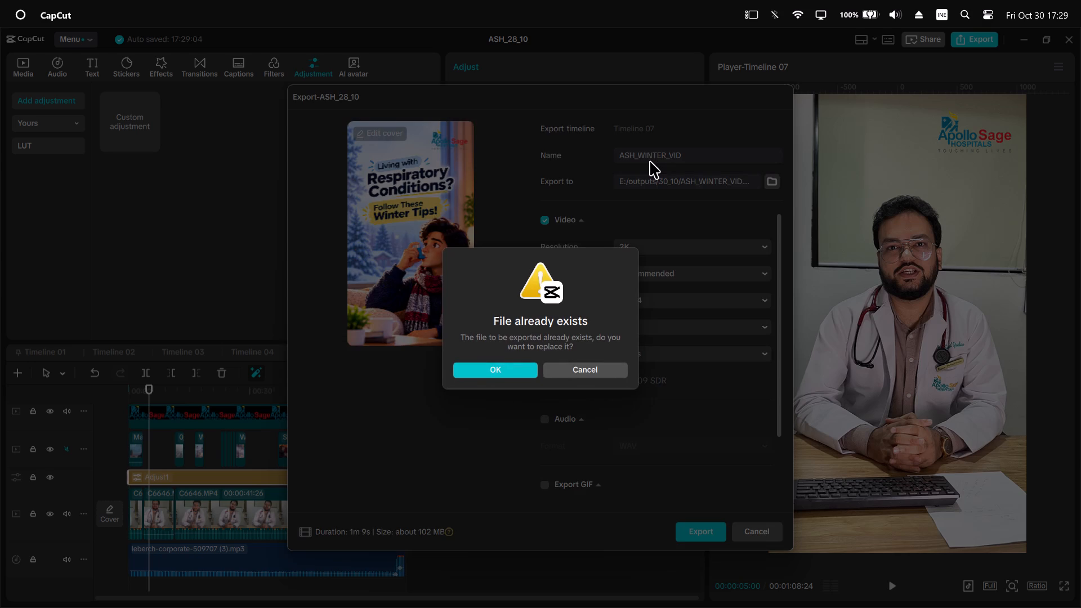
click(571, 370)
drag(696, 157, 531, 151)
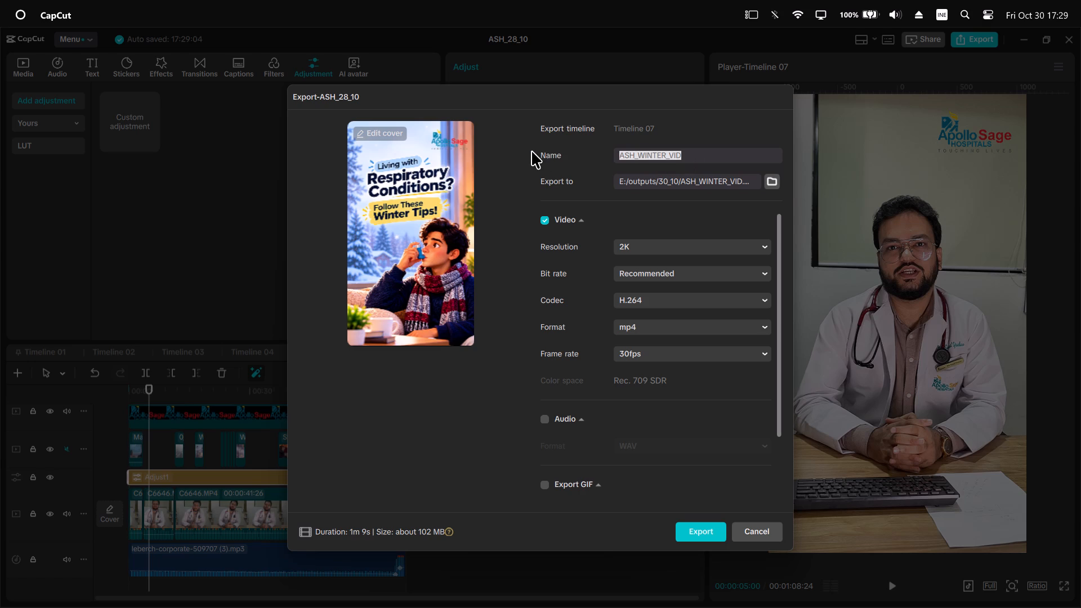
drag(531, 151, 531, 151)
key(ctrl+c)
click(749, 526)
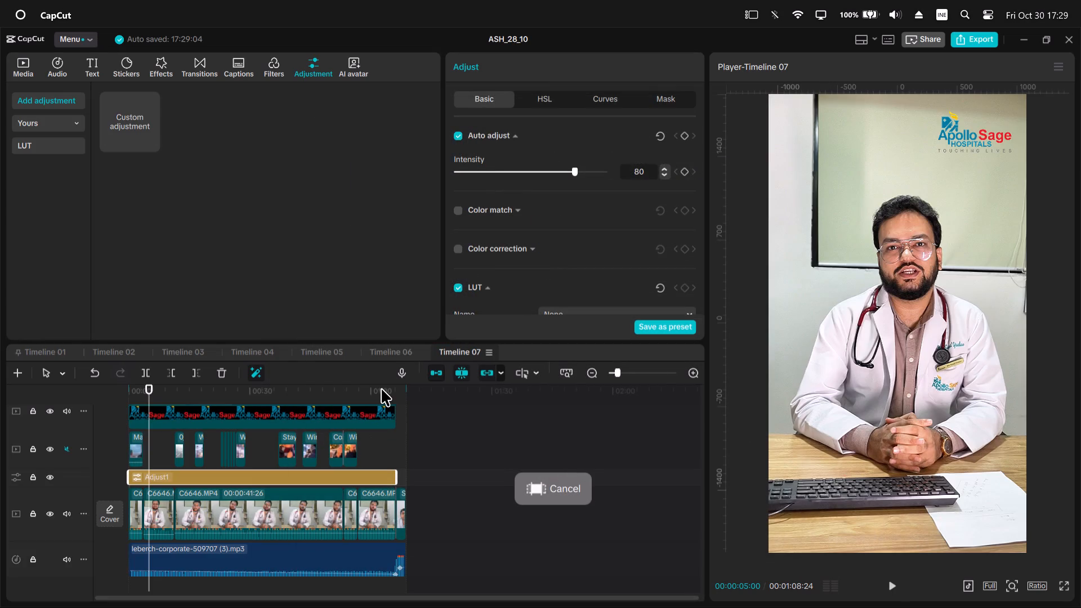
Set the music's volume to -22.3 dB at its first volume-rise keyframe just before the hospital address outro.
click(381, 388)
ctrl+scroll(434, 486, up, 17)
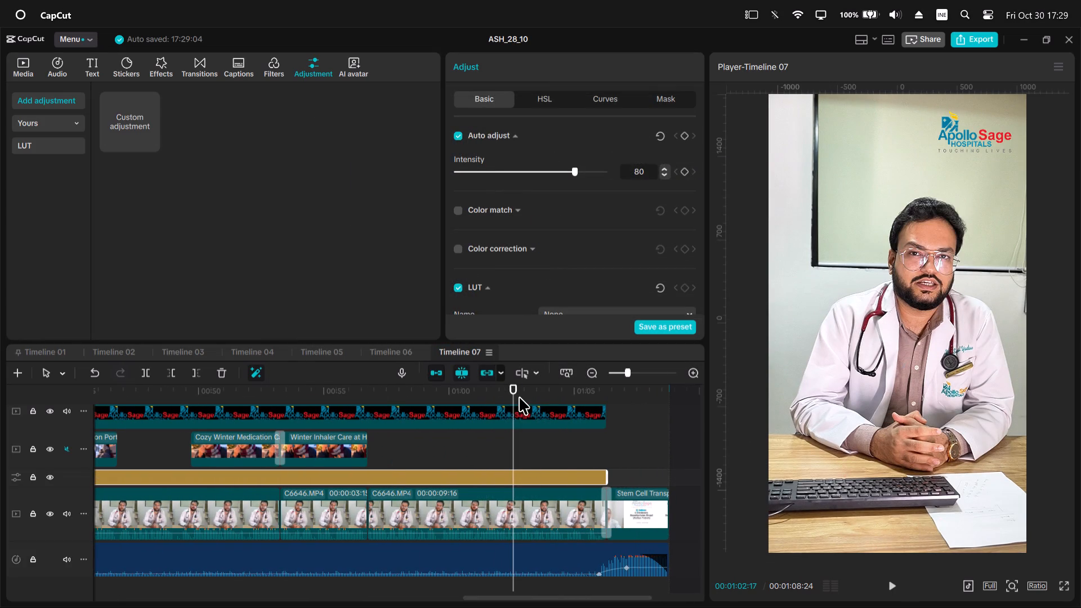
drag(519, 396, 602, 439)
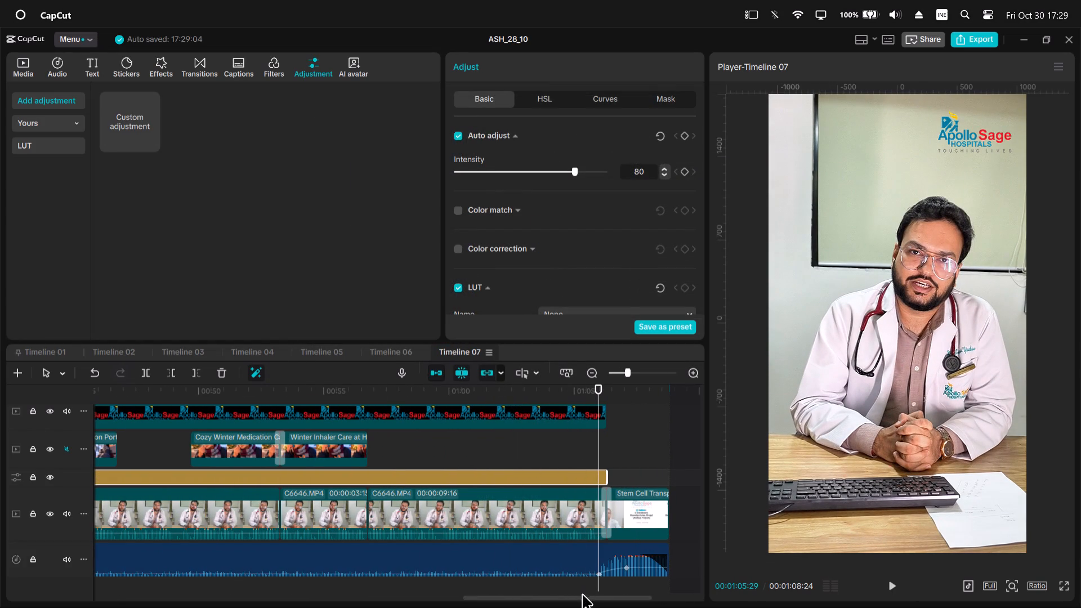
click(579, 568)
click(524, 136)
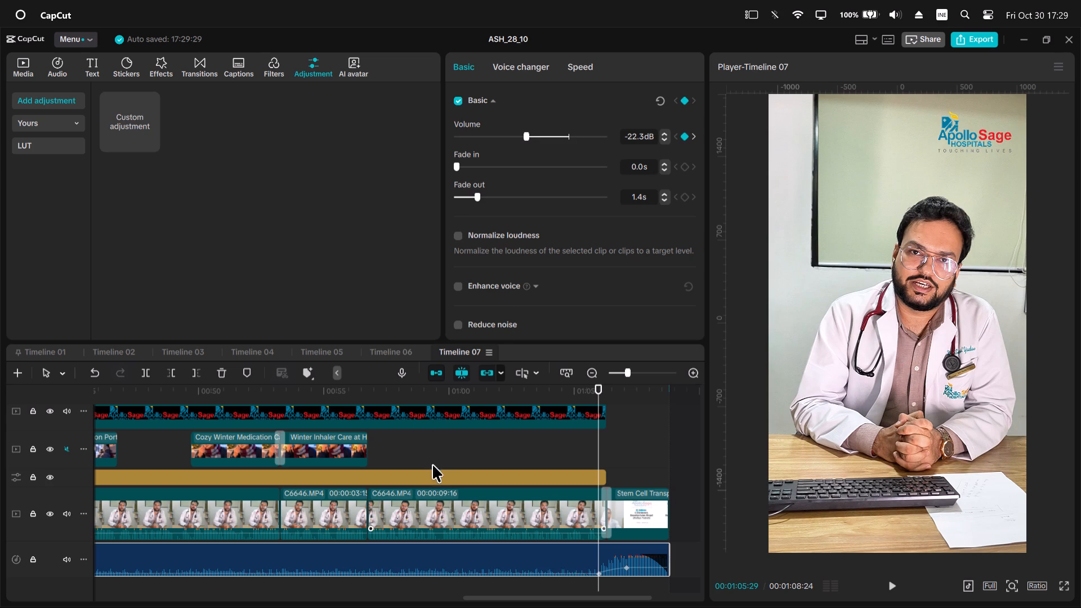
Set the music's volume to -23.8 dB at its first volume-rise keyframe just before the hospital address outro.
click(421, 390)
key(space)
ctrl+scroll(483, 461, down, 16)
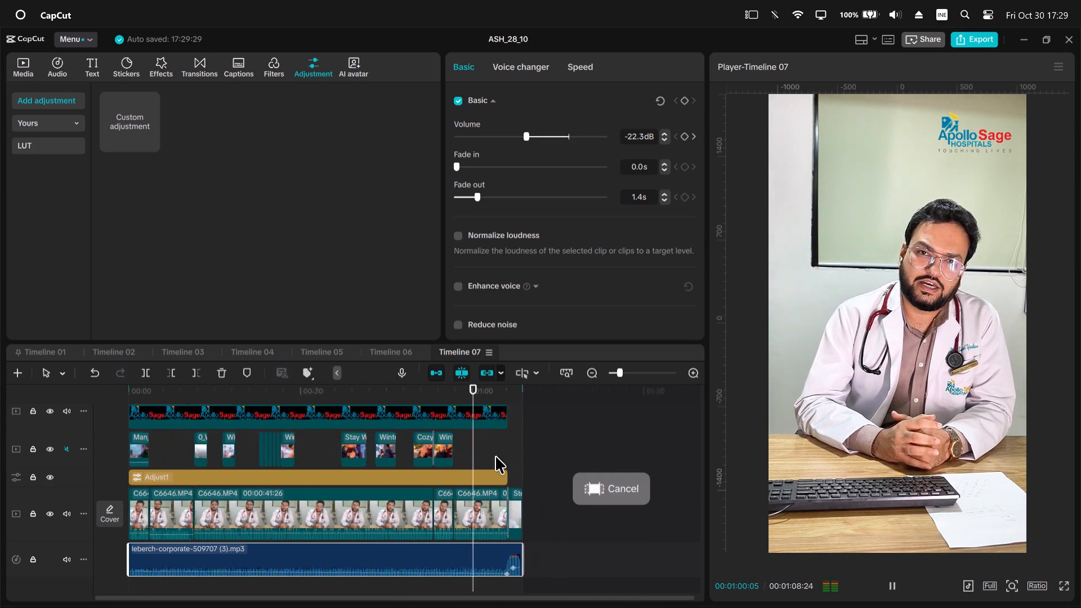
click(980, 43)
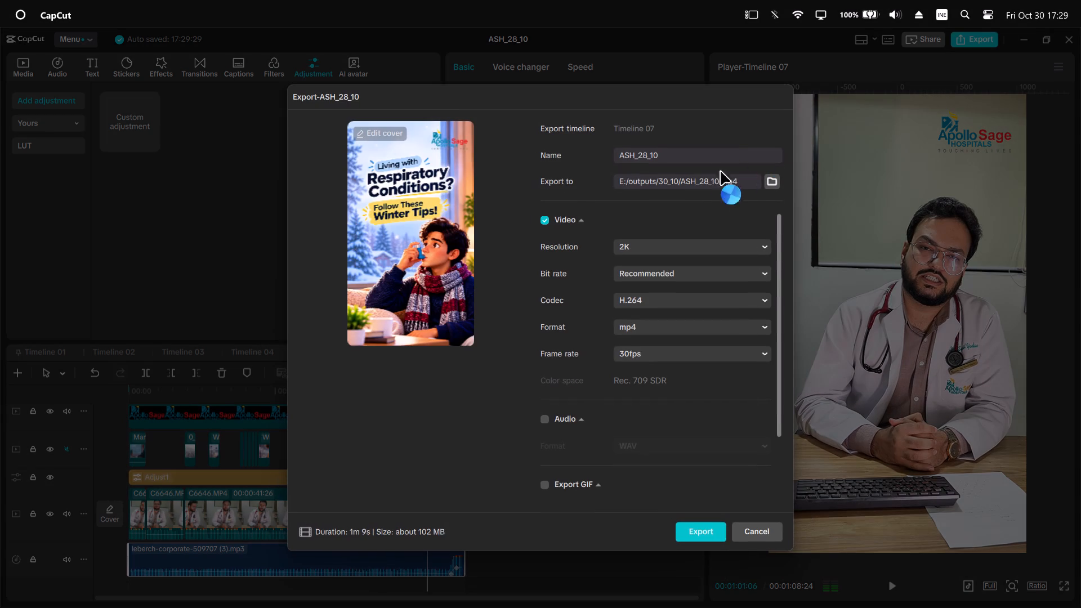
click(774, 540)
ctrl+scroll(706, 556, up, 8)
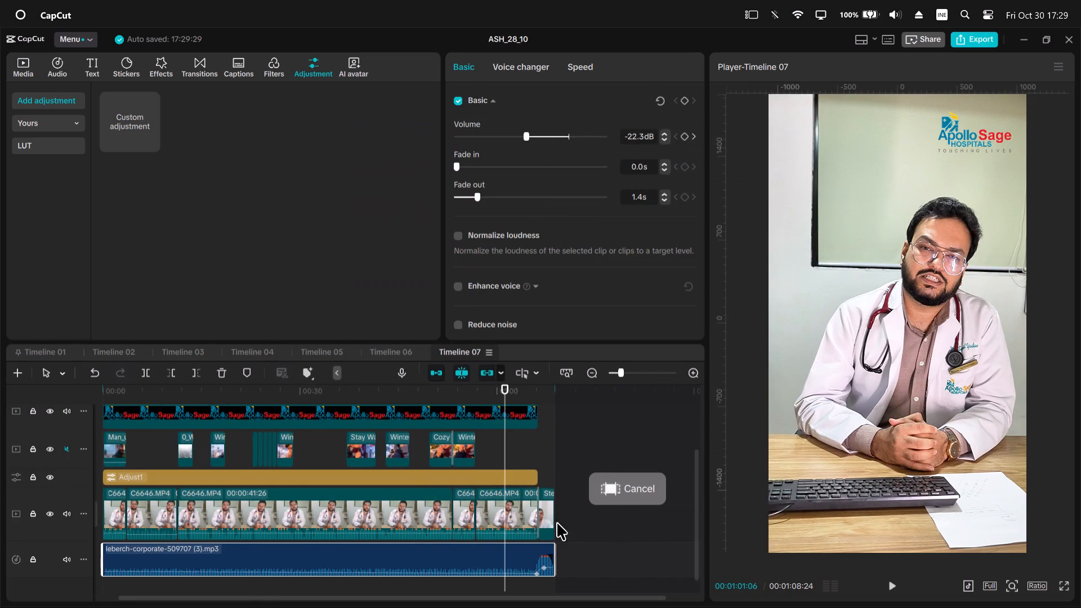
drag(507, 399, 532, 418)
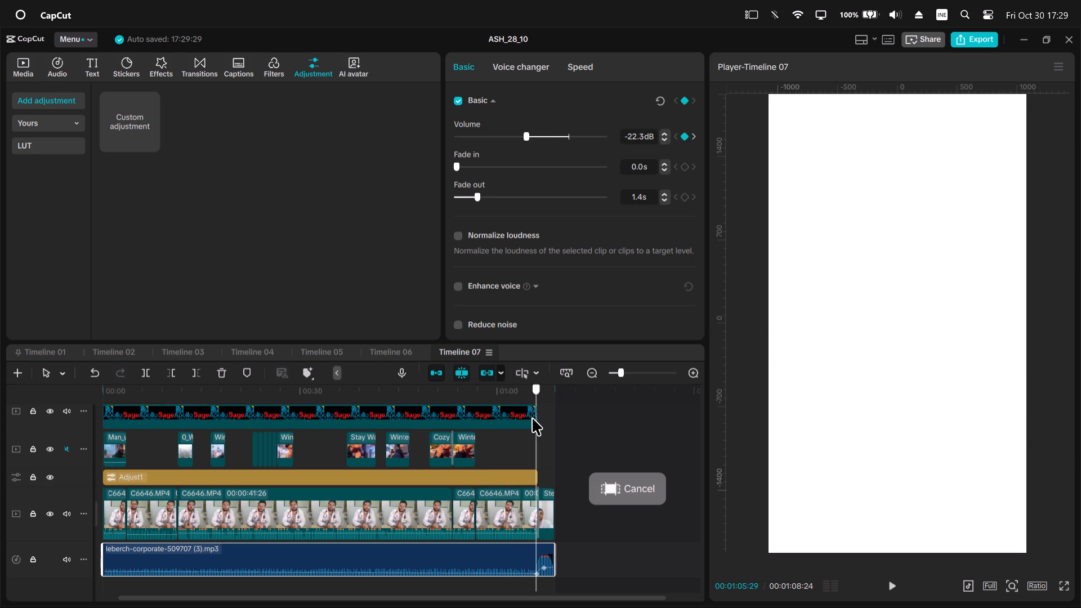
drag(532, 418, 533, 418)
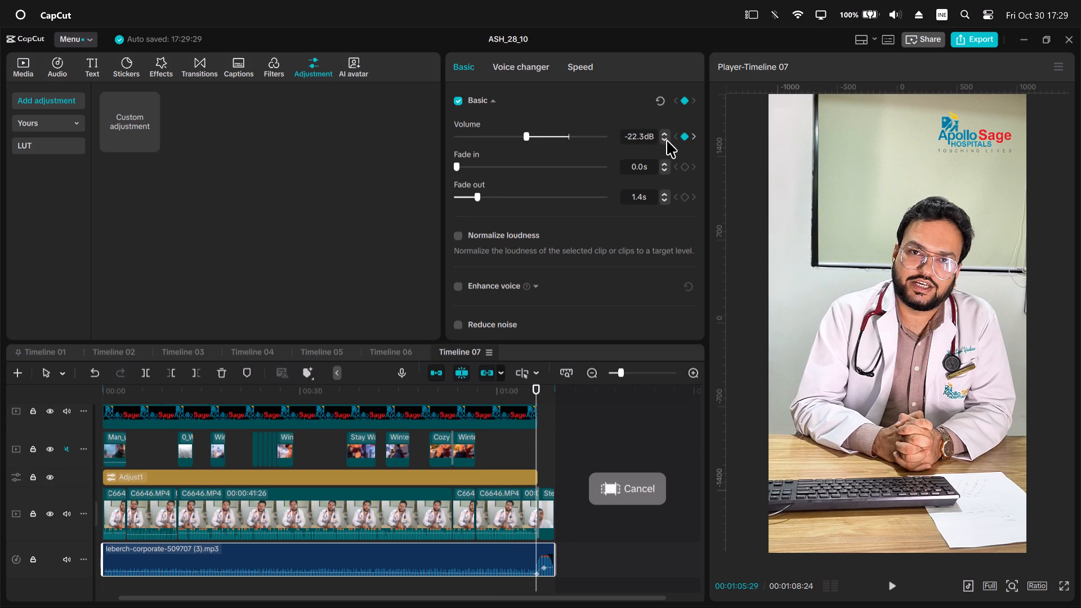
shift+click(667, 140)
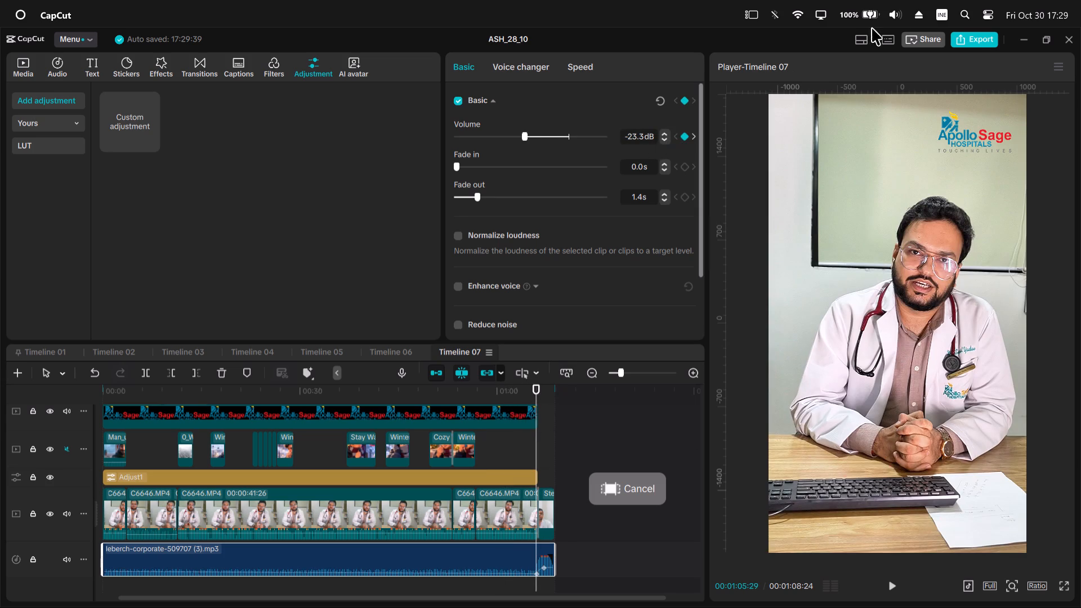
triple_click(664, 139)
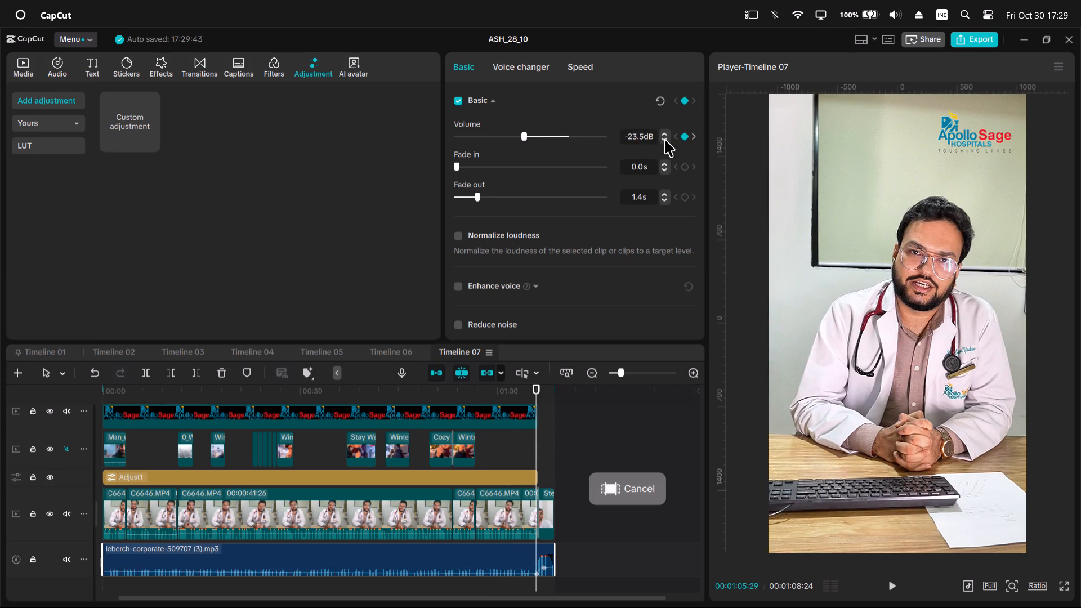
click(664, 139)
click(664, 139)
Export Timeline 07 again as a 2K, 30 fps mp4 named ASH_WINTER_VID, without sharing it.
click(980, 46)
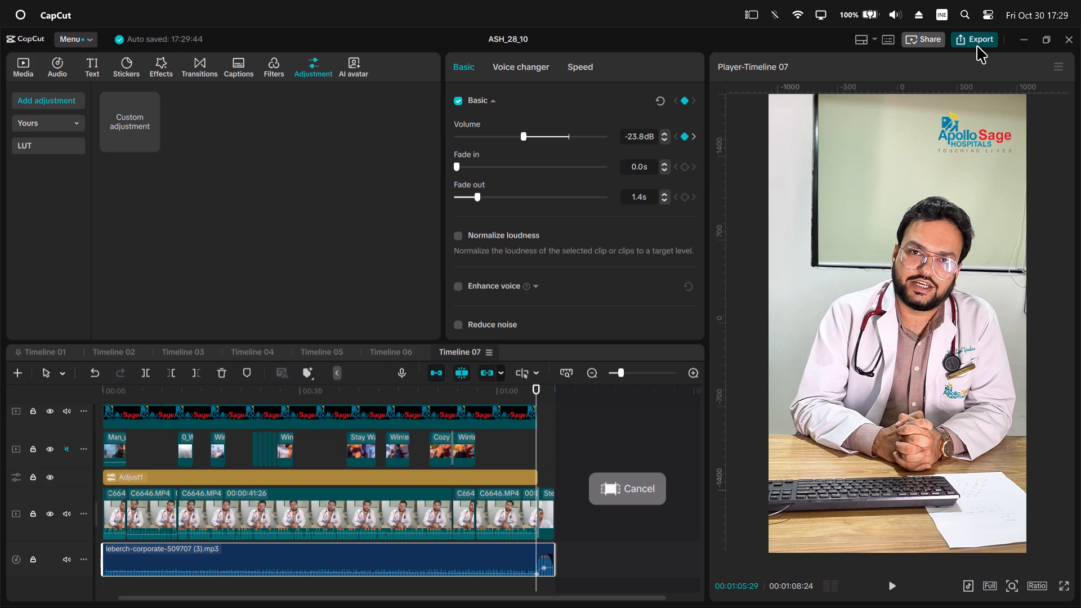
drag(709, 159, 559, 155)
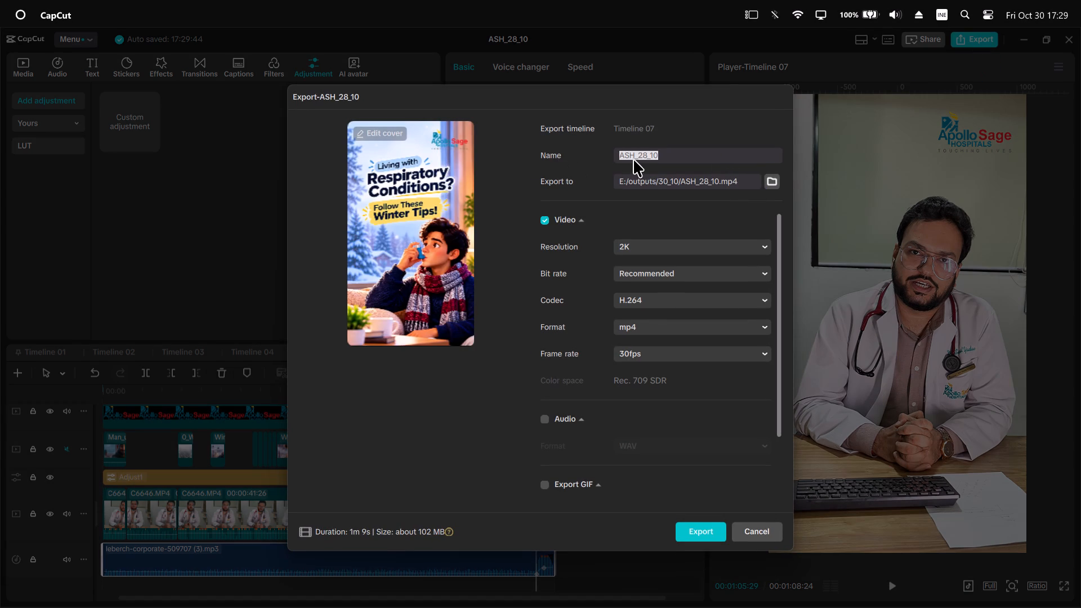
click(633, 159)
click(640, 159)
drag(640, 159, 666, 162)
drag(666, 162, 672, 162)
key(ctrl+v)
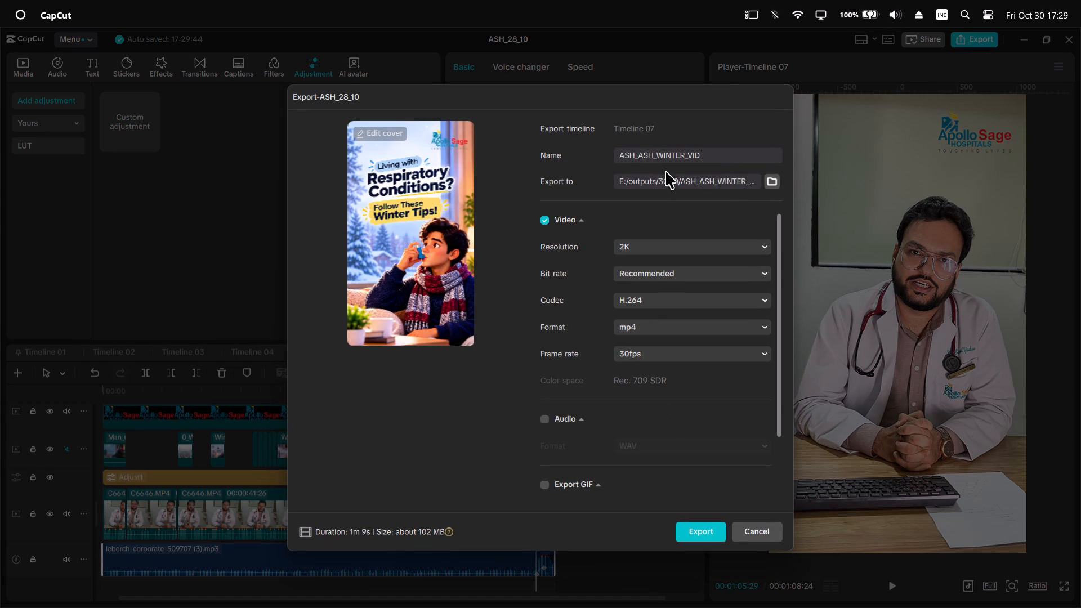
drag(653, 162, 639, 161)
drag(639, 161, 636, 161)
key(BackSpace)
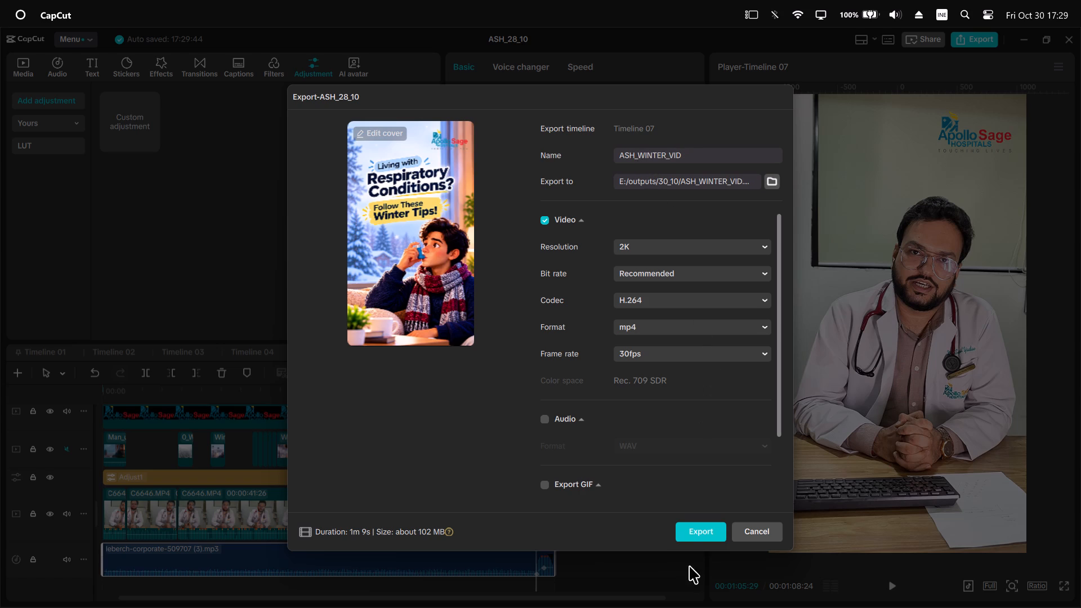
click(703, 518)
click(704, 529)
click(529, 370)
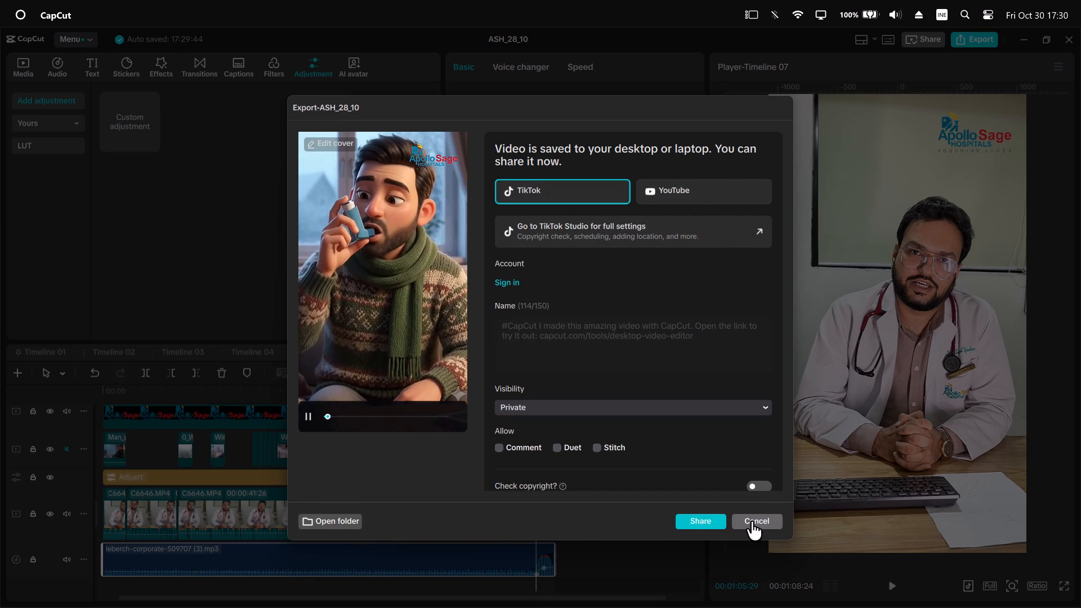
click(751, 520)
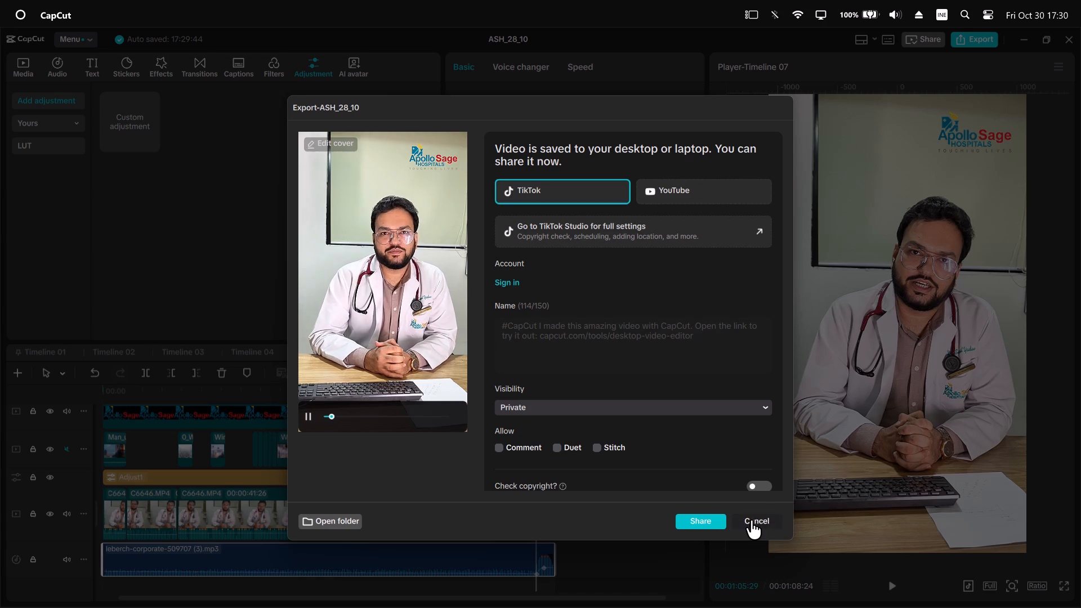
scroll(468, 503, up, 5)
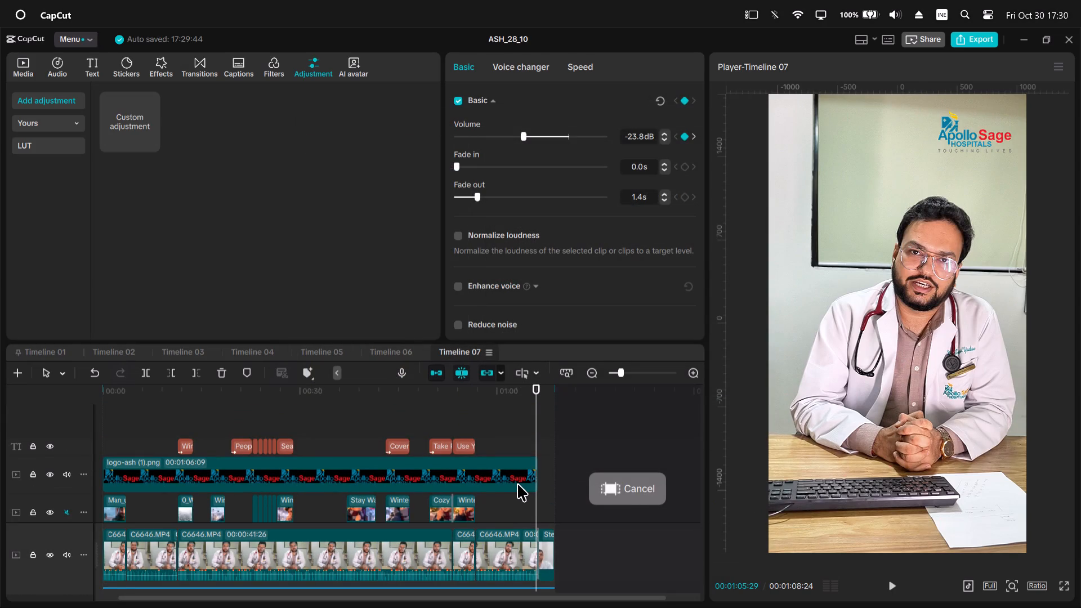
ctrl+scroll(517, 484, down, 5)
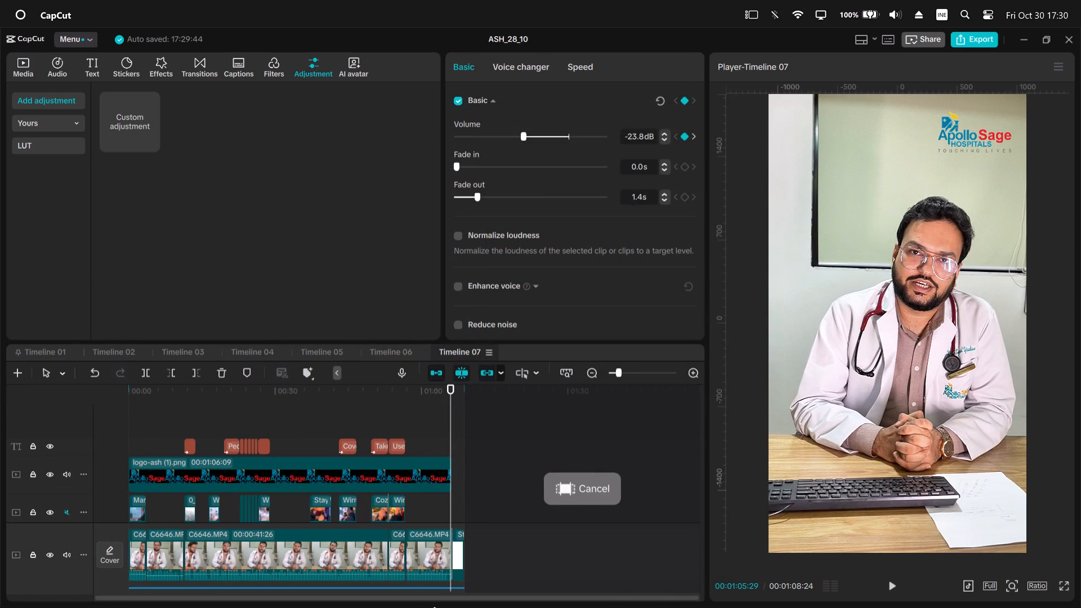
Switch to Google Chrome with the ChatGPT conversation containing the winter tips thumbnail.
key(alt+Tab)
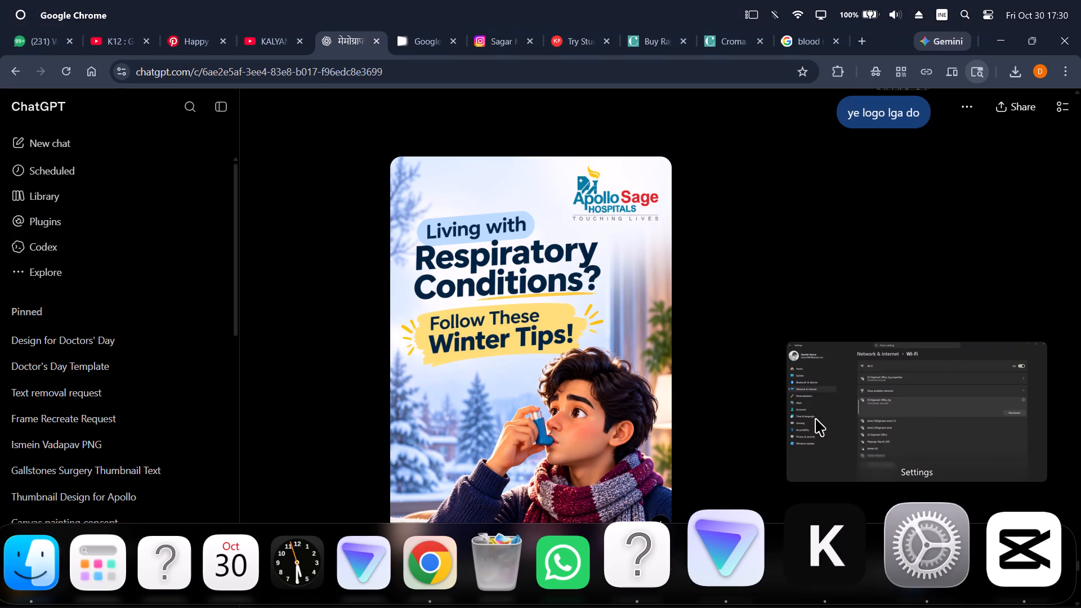
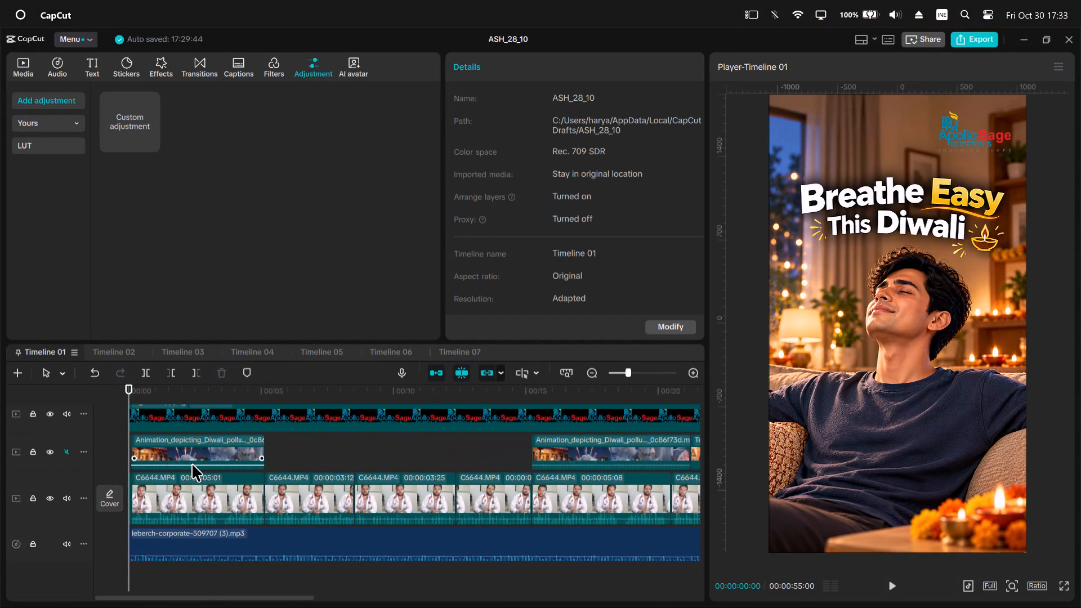
Review the Diwali video on Timeline 01, examining the opening animation, the doctor footage and the fireworks-smoke animation around 31 seconds.
ctrl+scroll(192, 464, up, 2)
click(177, 400)
drag(177, 400, 165, 403)
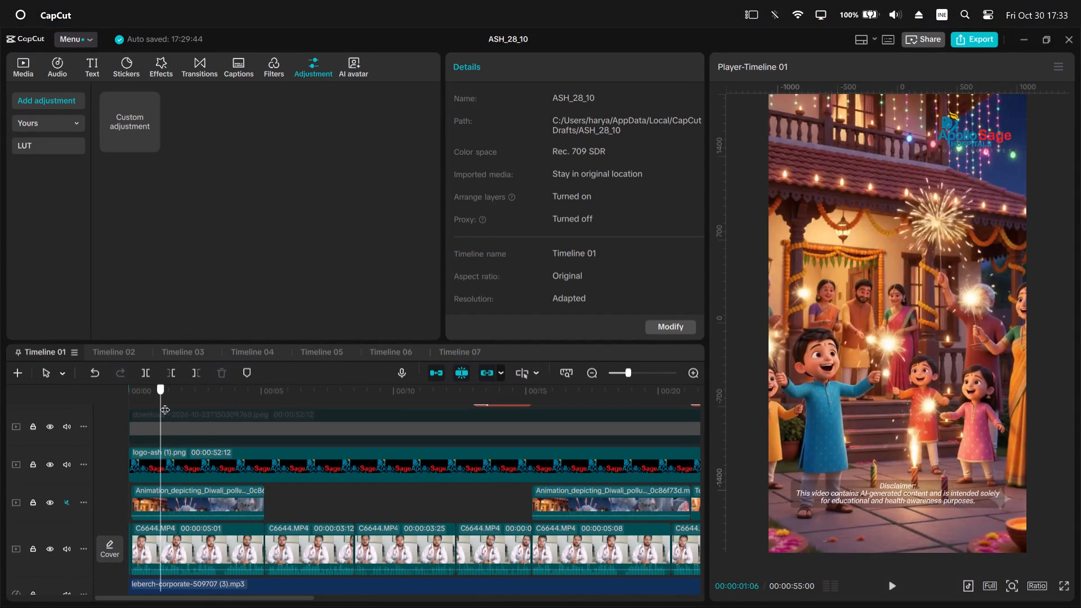
drag(165, 403, 283, 426)
ctrl+scroll(311, 445, down, 7)
ctrl+scroll(428, 450, down, 2)
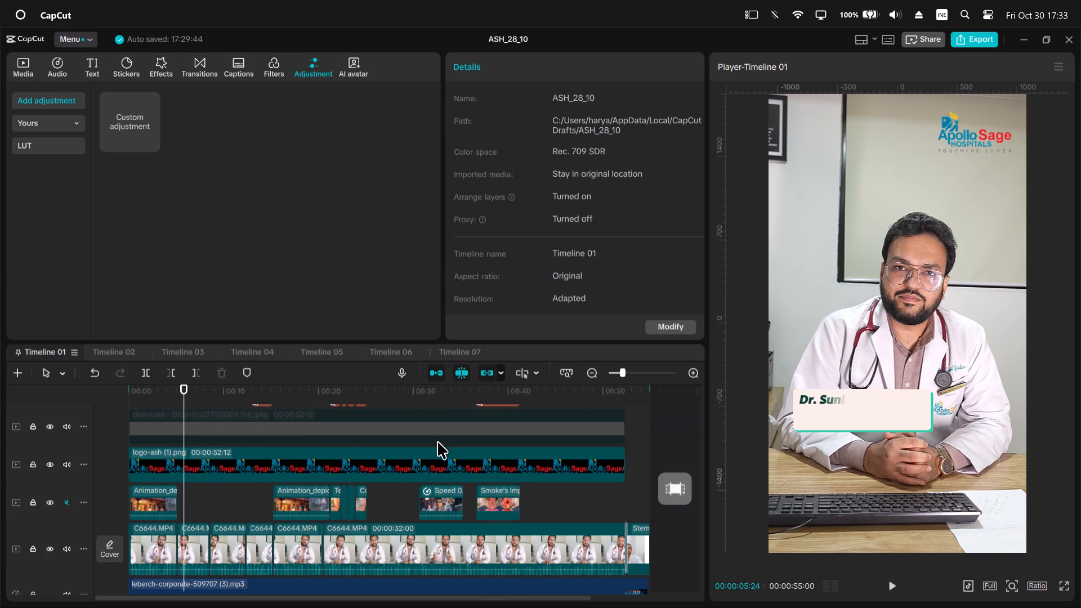
click(437, 404)
drag(437, 403, 445, 408)
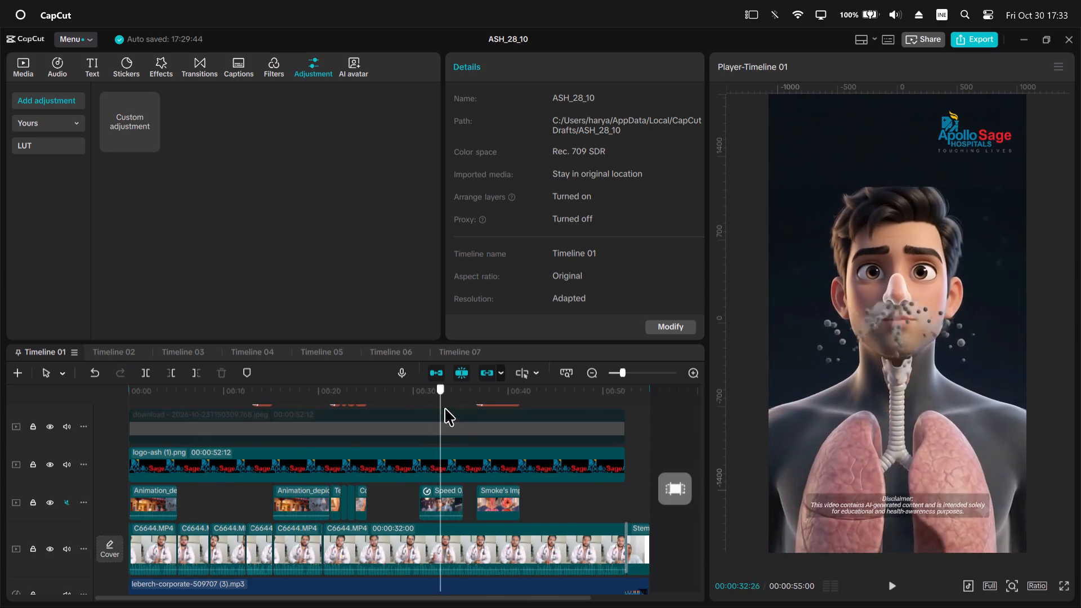
drag(445, 408, 424, 419)
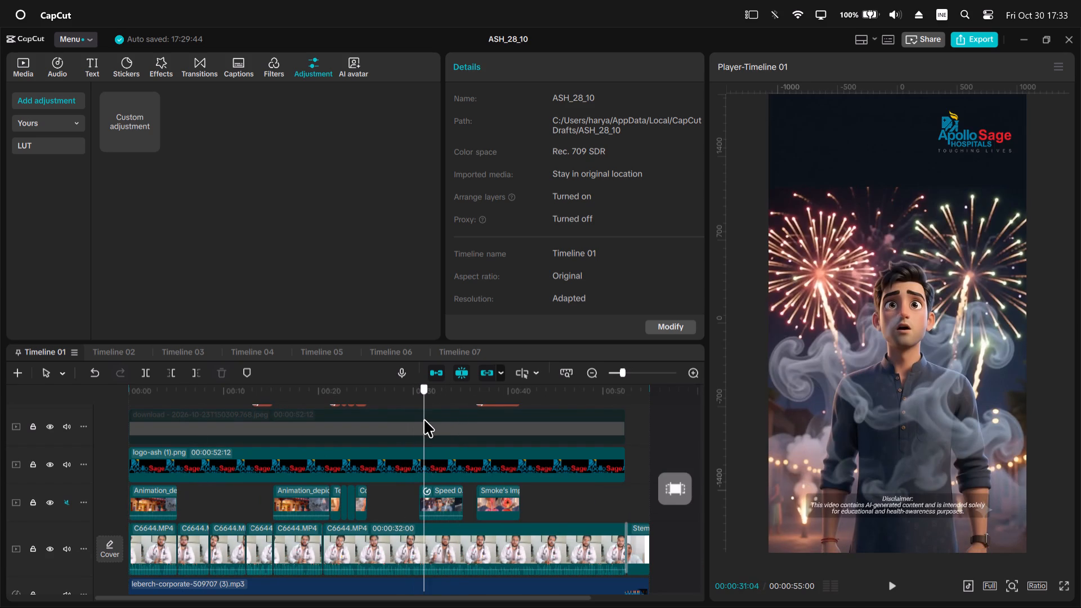
drag(424, 419, 426, 422)
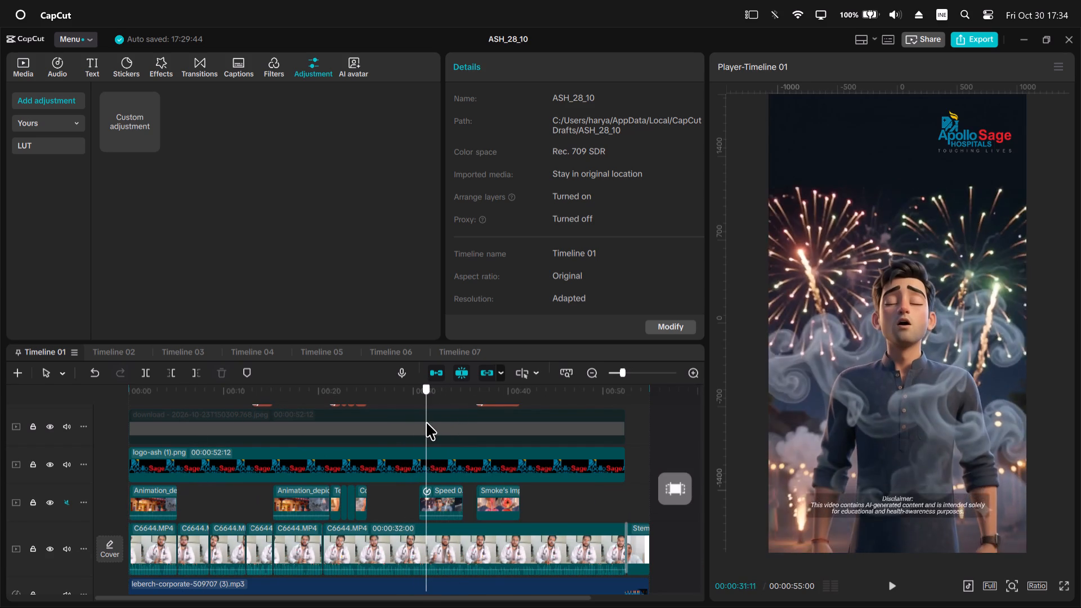
drag(426, 422, 129, 427)
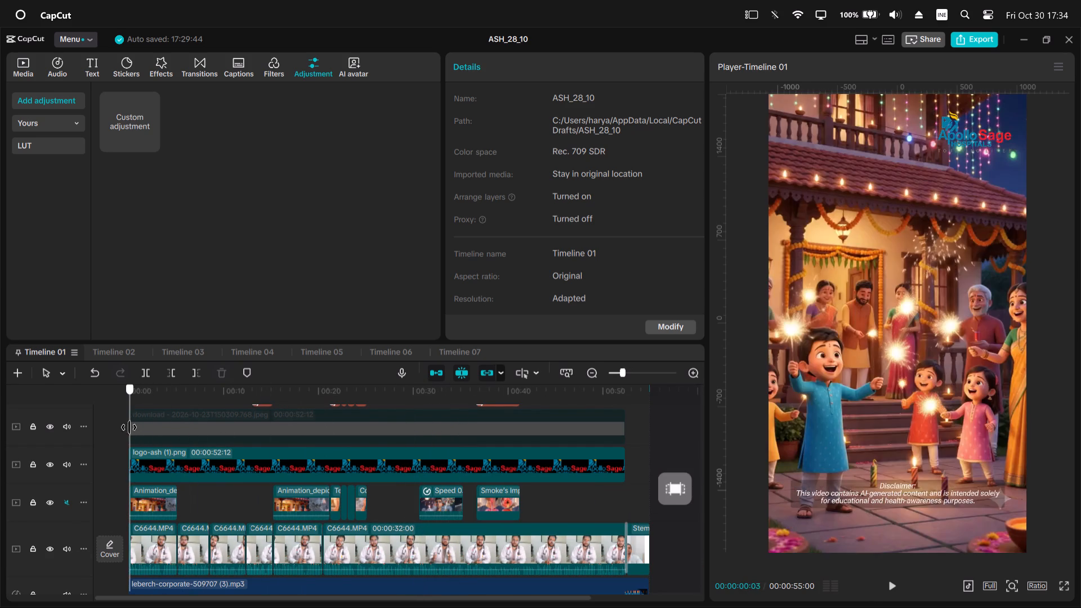
Enlarge the fireworks-smoke and lungs animation clip at about 32 seconds proportionally beyond the edges of the video frame.
drag(129, 427, 432, 492)
click(441, 499)
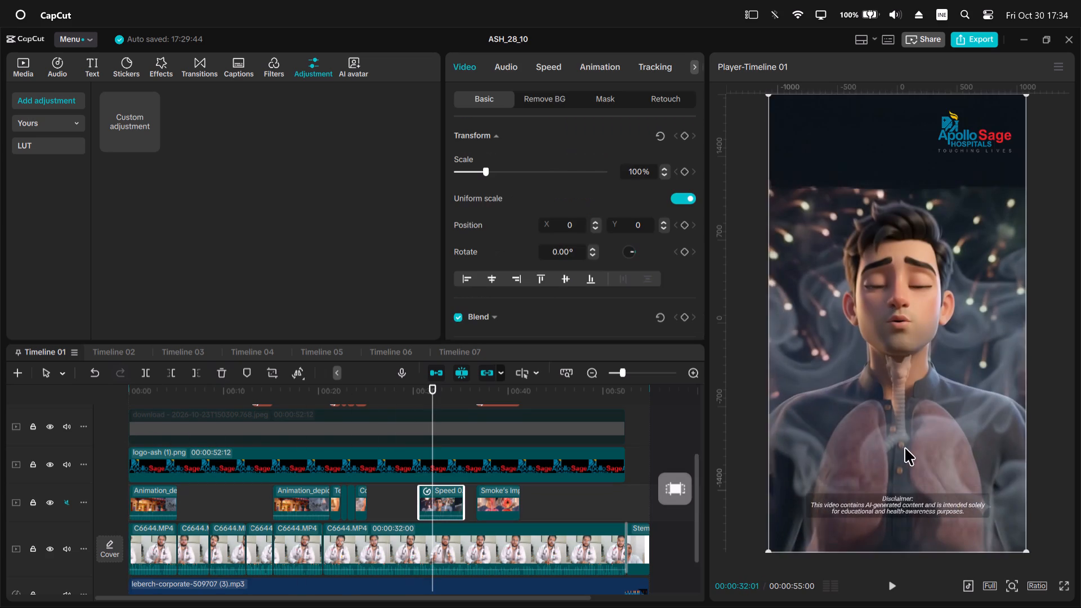
ctrl+scroll(908, 447, down, 3)
drag(834, 208, 812, 187)
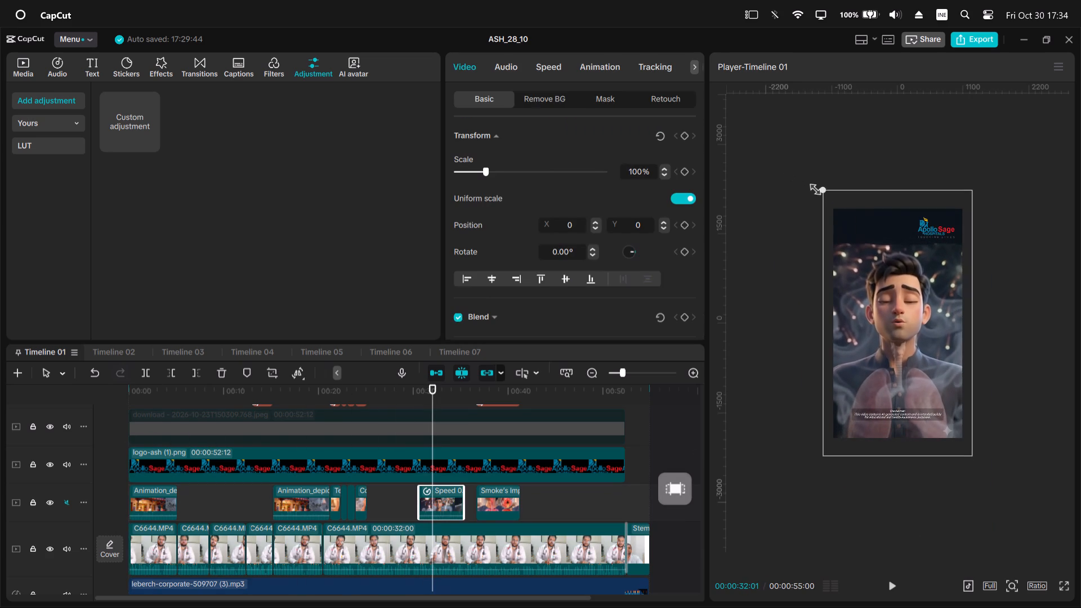
Enlarge the overlay clip of the animated breathing man at 32 s to 128% and move it up to Y 531.
drag(812, 187, 812, 187)
drag(903, 339, 904, 320)
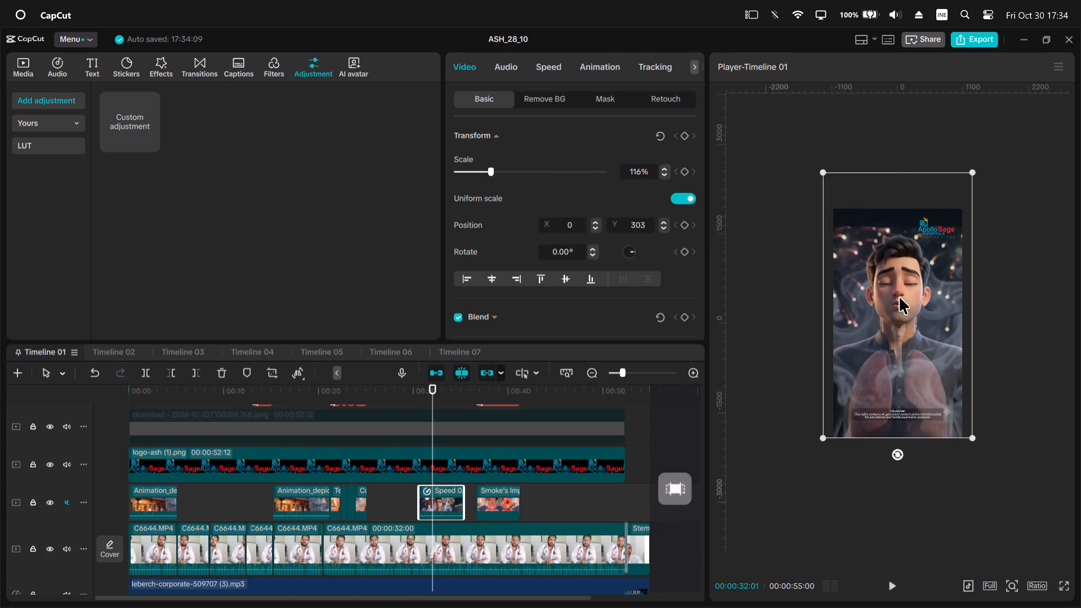
drag(827, 171, 810, 164)
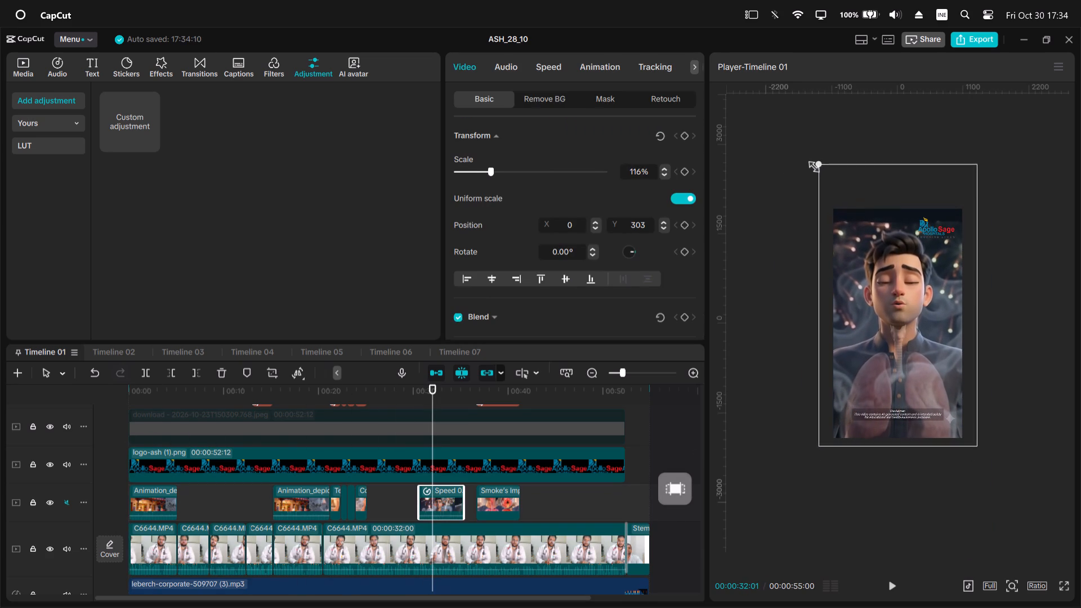
drag(810, 164, 810, 164)
drag(886, 295, 886, 285)
ctrl+scroll(895, 296, up, 1)
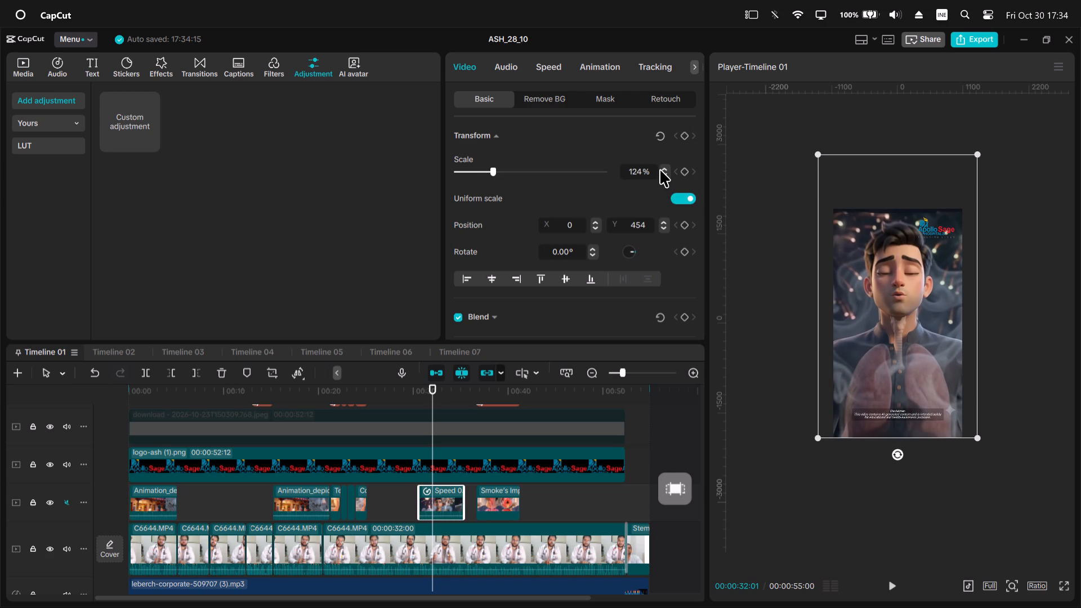
shift+click(660, 169)
click(663, 179)
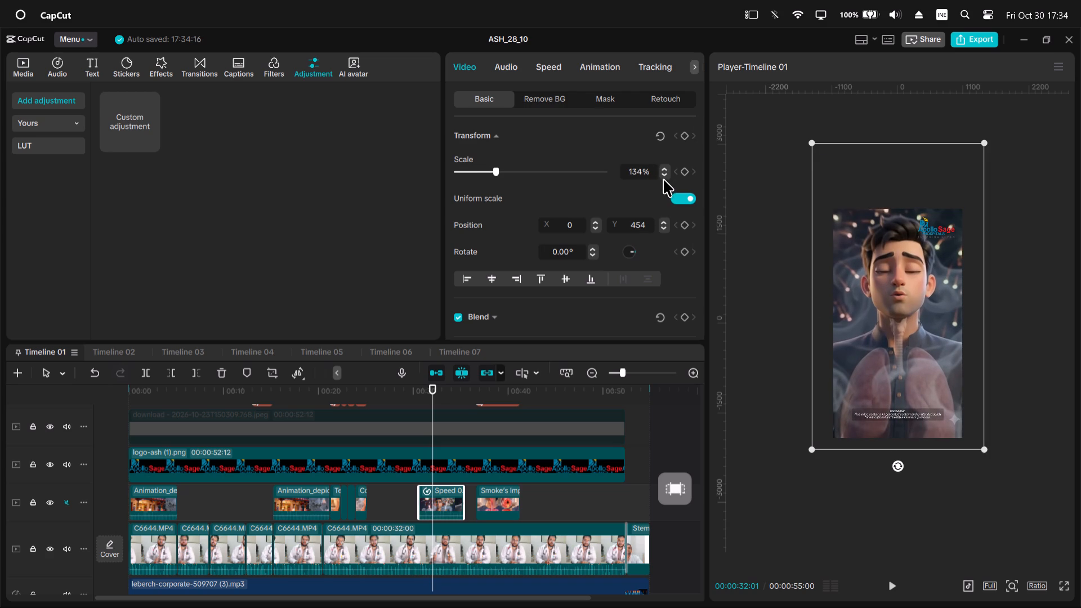
triple_click(663, 175)
double_click(663, 175)
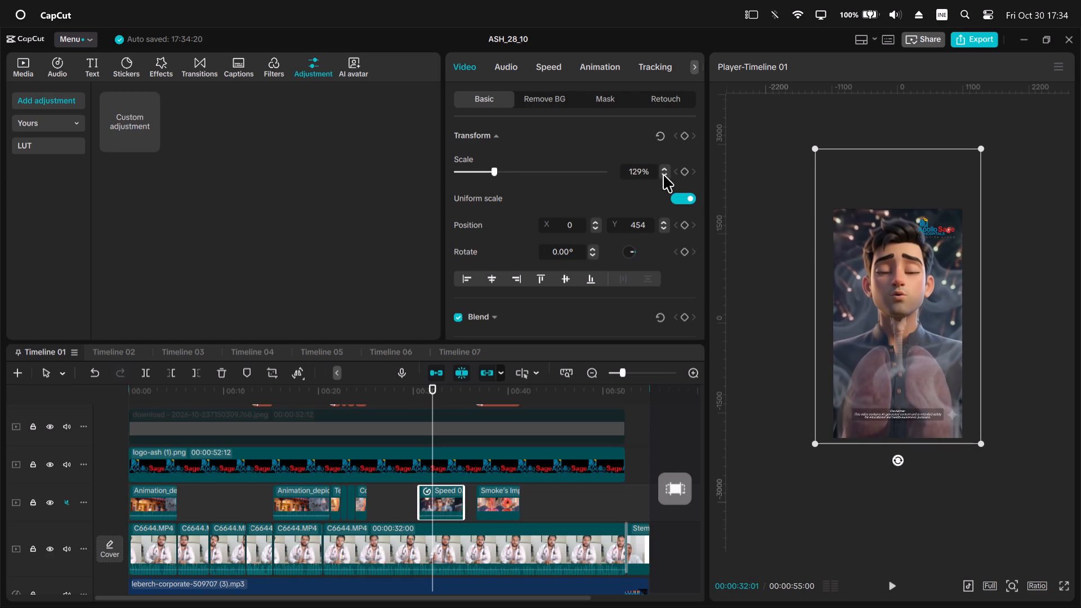
click(663, 175)
click(939, 370)
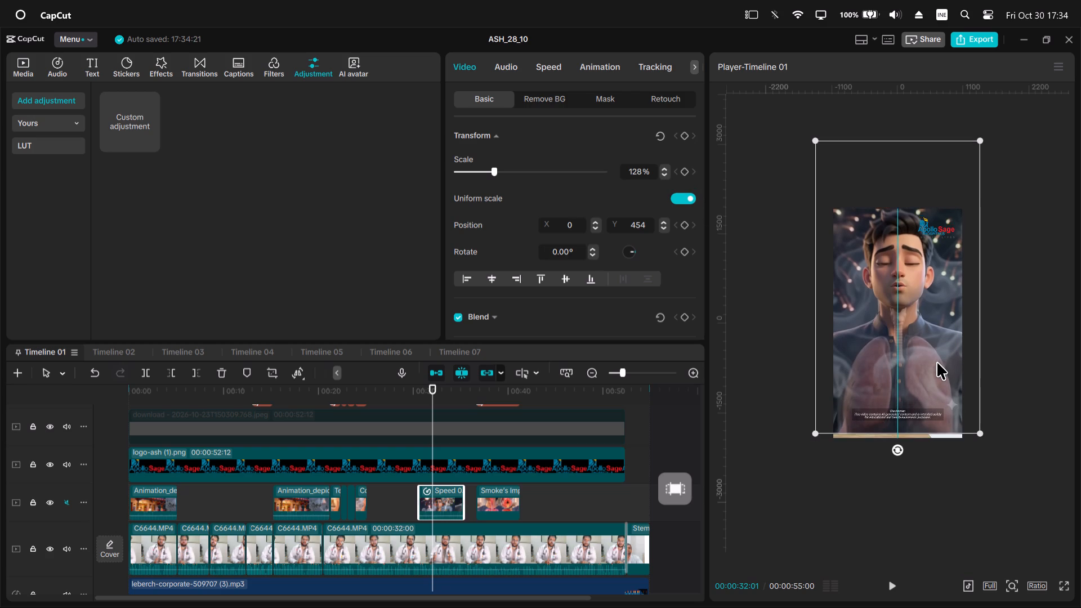
Enlarge the disclaimer text over the breathing-man clip slightly and move it a little higher in the frame.
ctrl+scroll(954, 398, up, 3)
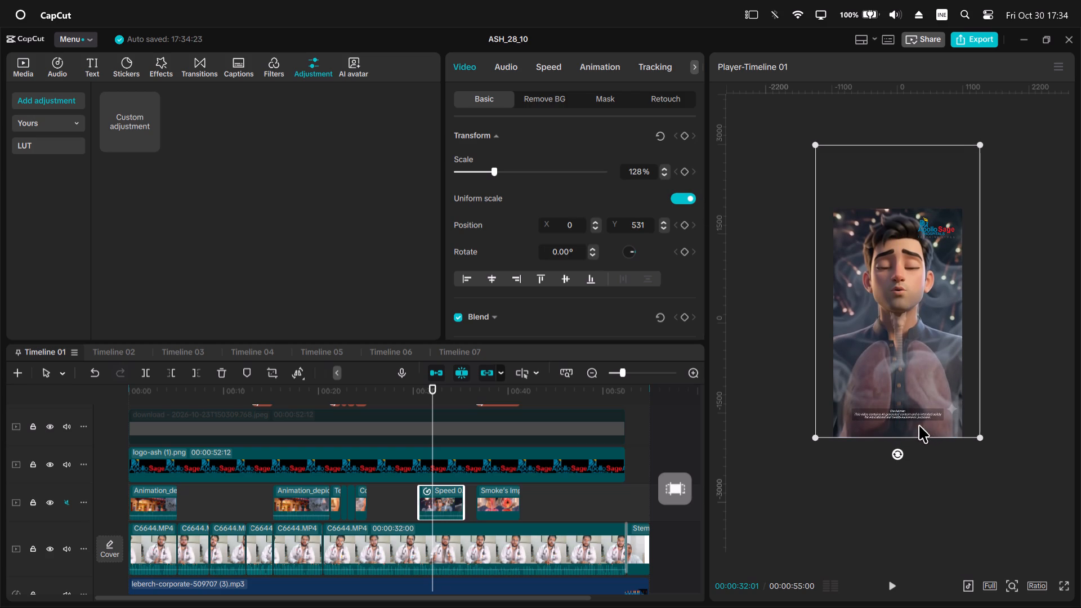
ctrl+scroll(923, 448, up, 2)
click(928, 512)
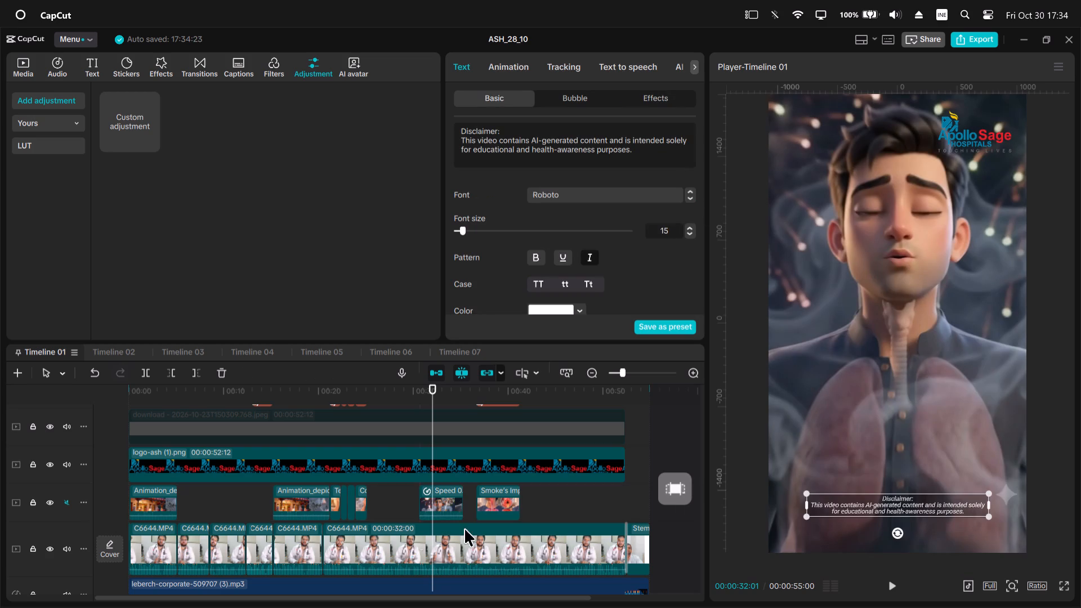
scroll(450, 521, up, 4)
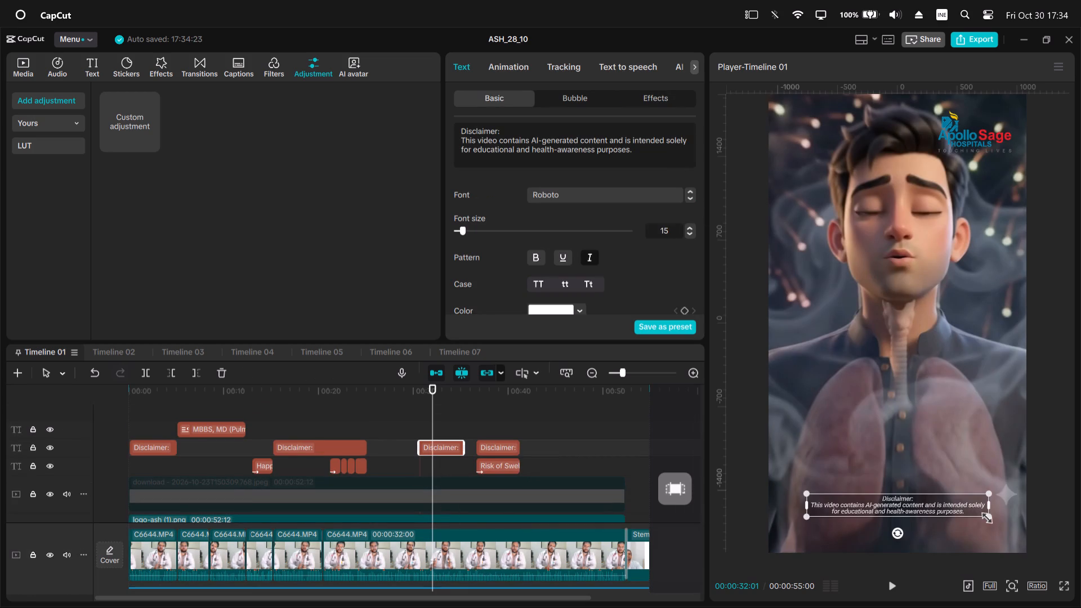
drag(984, 516, 1002, 526)
drag(977, 520, 977, 505)
key(ctrl+z)
click(962, 511)
click(940, 509)
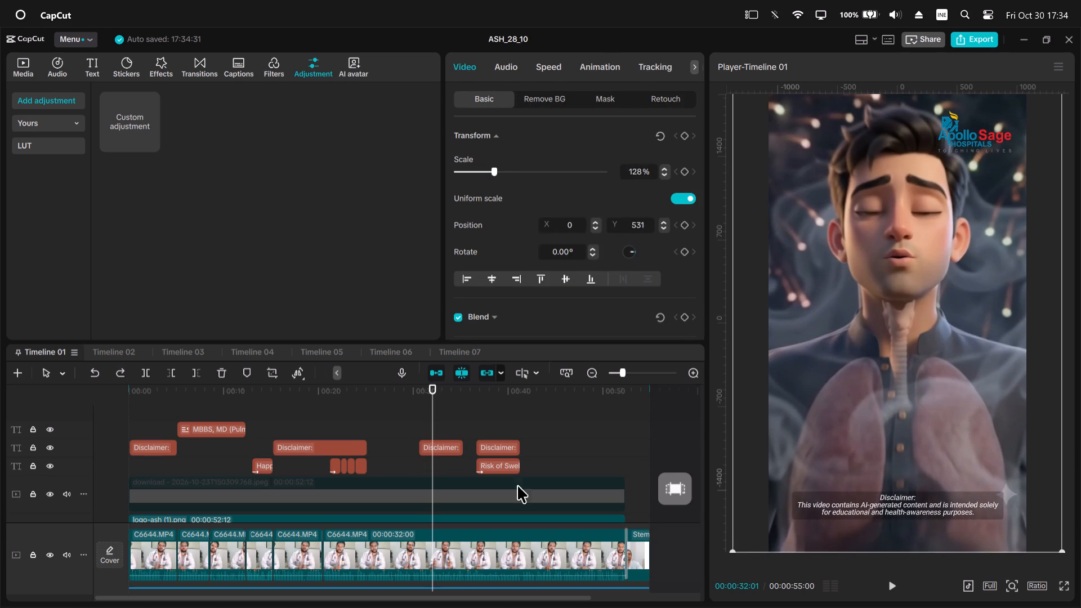
drag(891, 502, 888, 488)
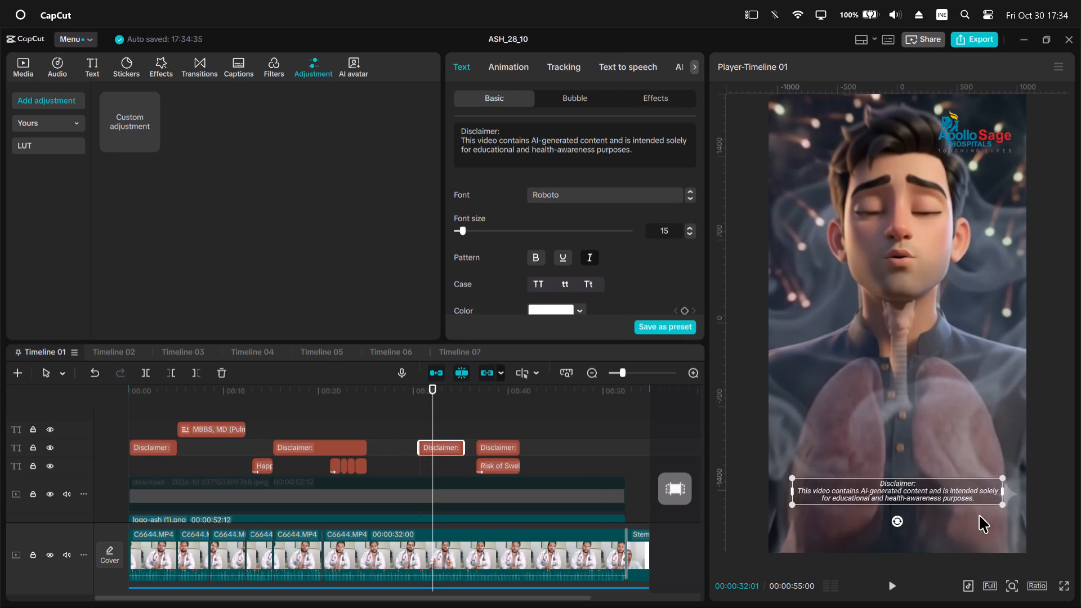
drag(1004, 505, 1011, 510)
click(964, 497)
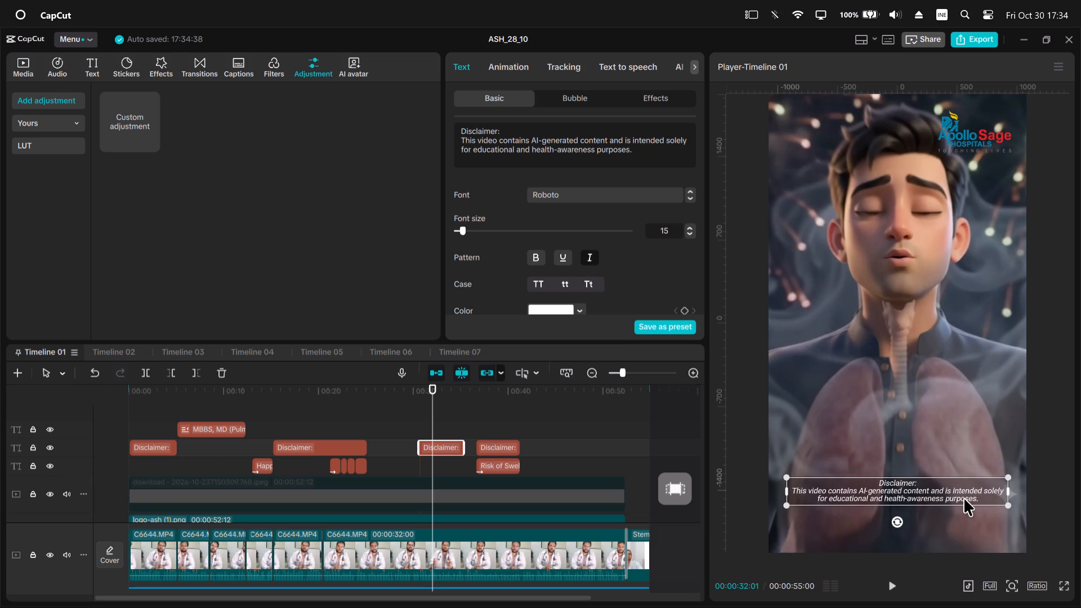
click(1008, 425)
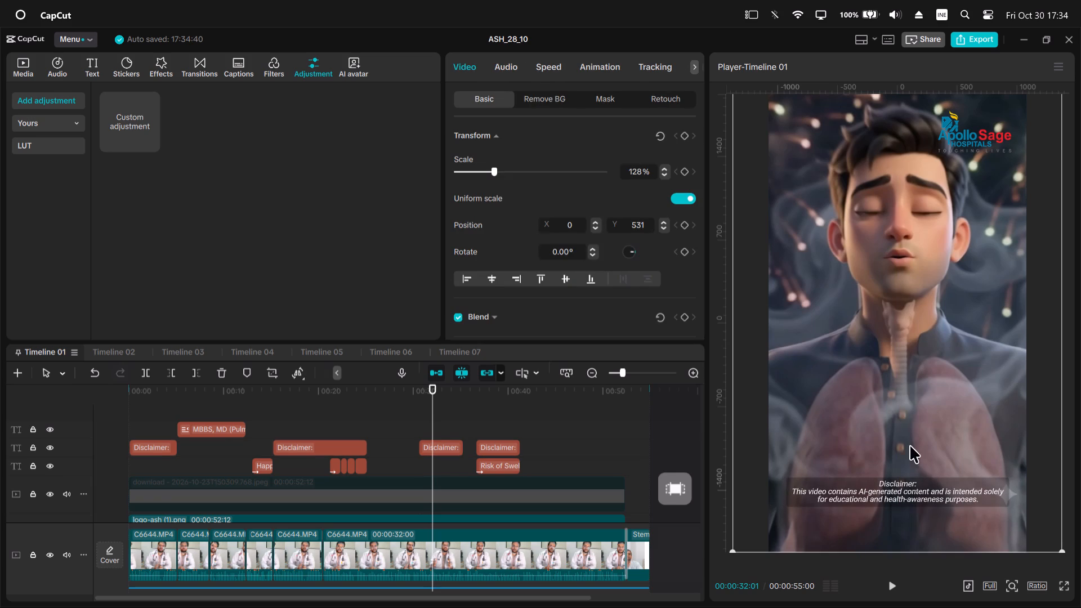
Move the playhead forward to the following overlay clip, where the last disclaimer text sits.
ctrl+scroll(431, 472, down, 7)
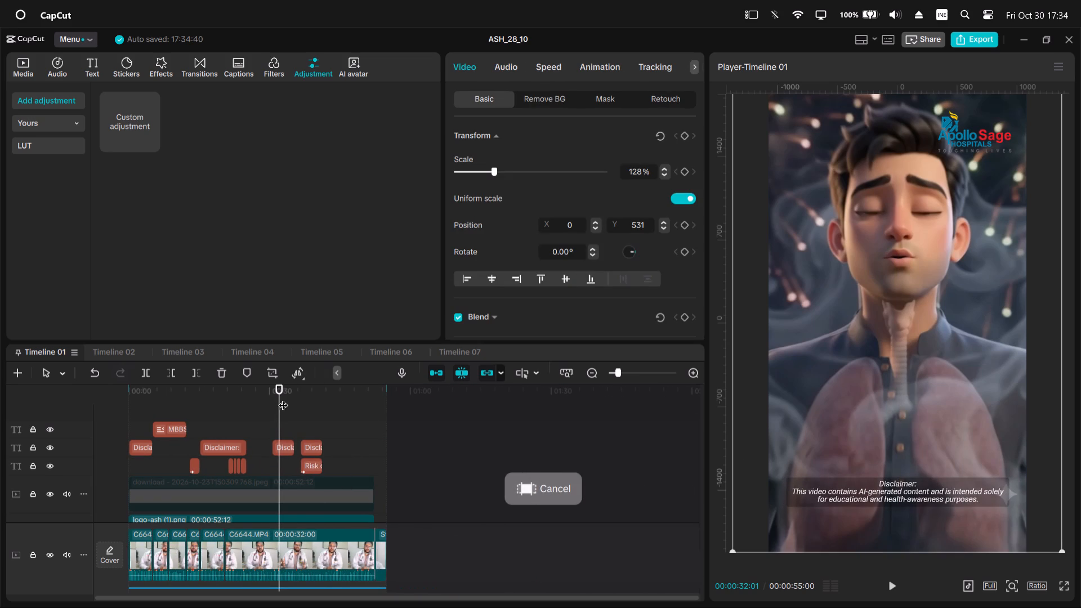
drag(283, 397, 315, 415)
Switch to the browser window with the K12 Google for AI Educator Series livestream.
key(alt+Tab)
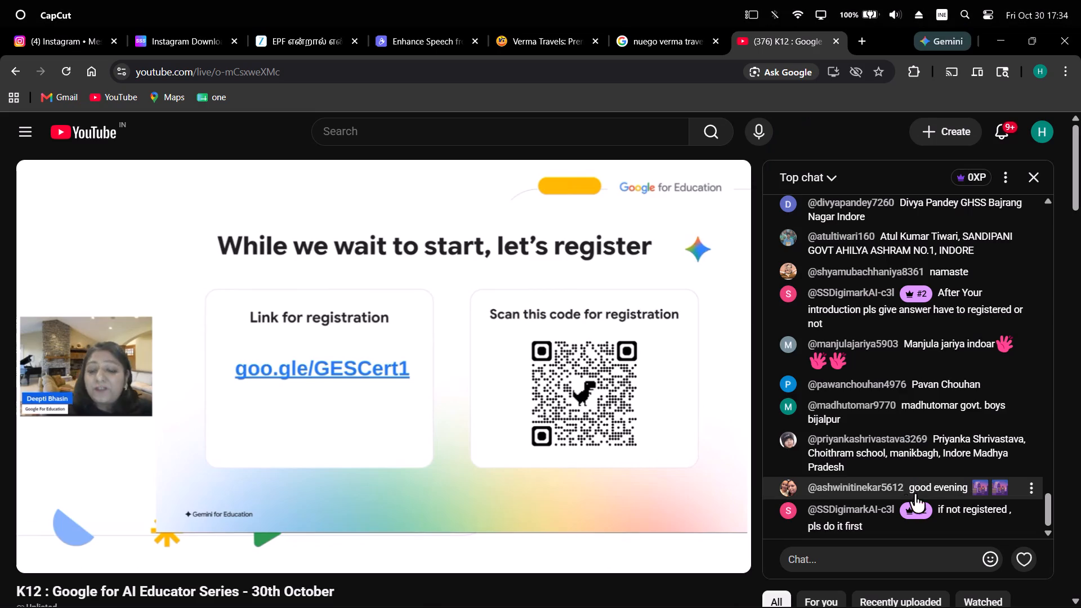
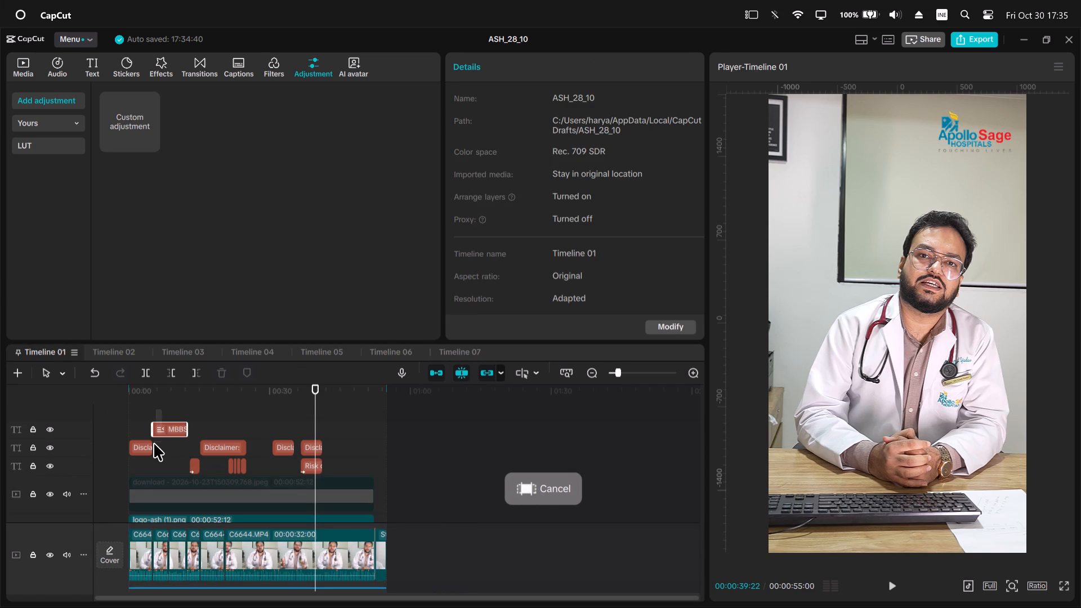
Copy the doctor's name-and-qualification title from Timeline 01 and paste it into Timeline 07 at 00:00:03:18, the start of the second doctor clip.
drag(154, 443, 154, 444)
key(ctrl+c)
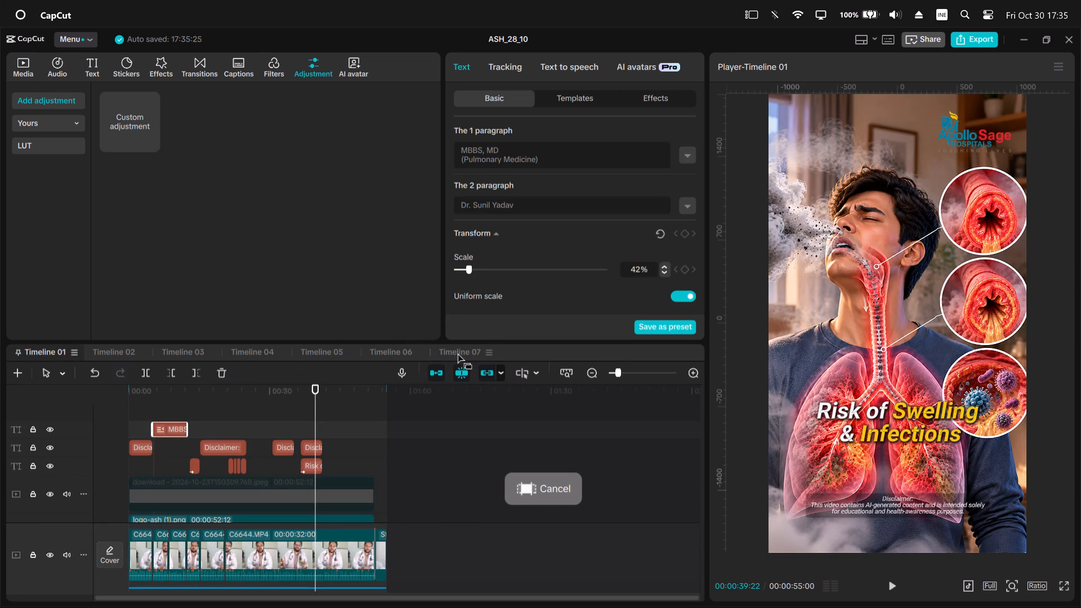
click(461, 348)
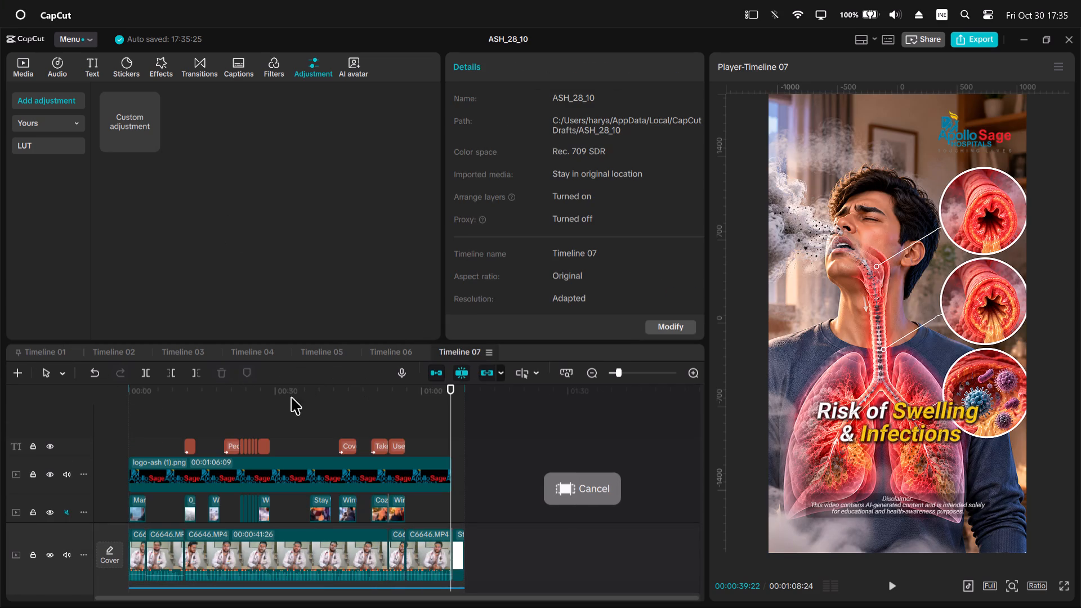
drag(188, 395, 149, 393)
key(ctrl+v)
Play through the pasted title in Timeline 07 and extend its end to 00:00:11:12, where the Winter text and overlay begin.
scroll(266, 507, down, 1)
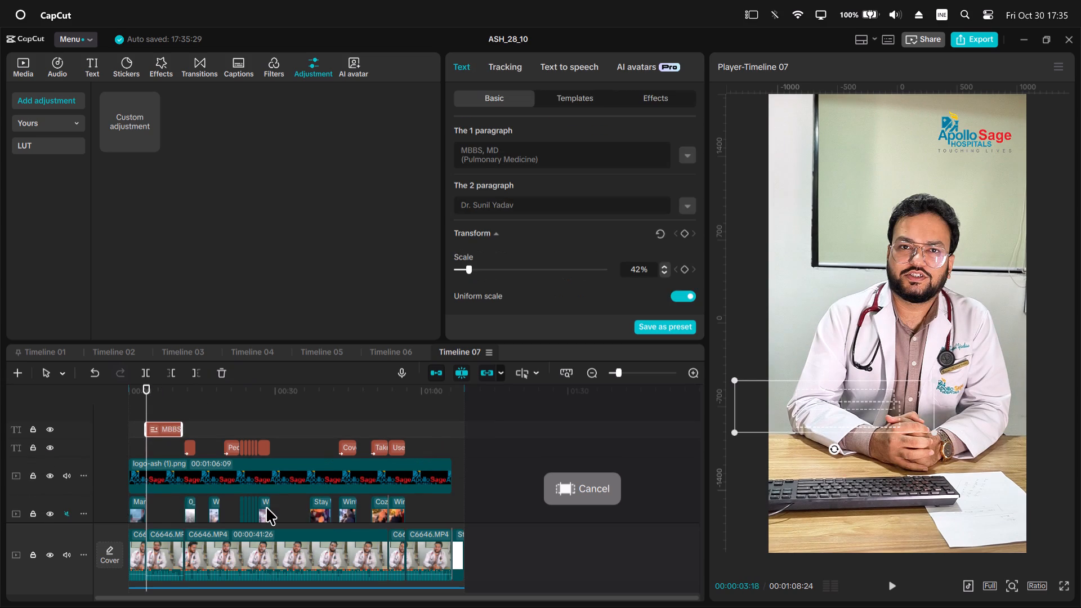
ctrl+scroll(269, 507, up, 9)
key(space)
ctrl+scroll(319, 493, up, 4)
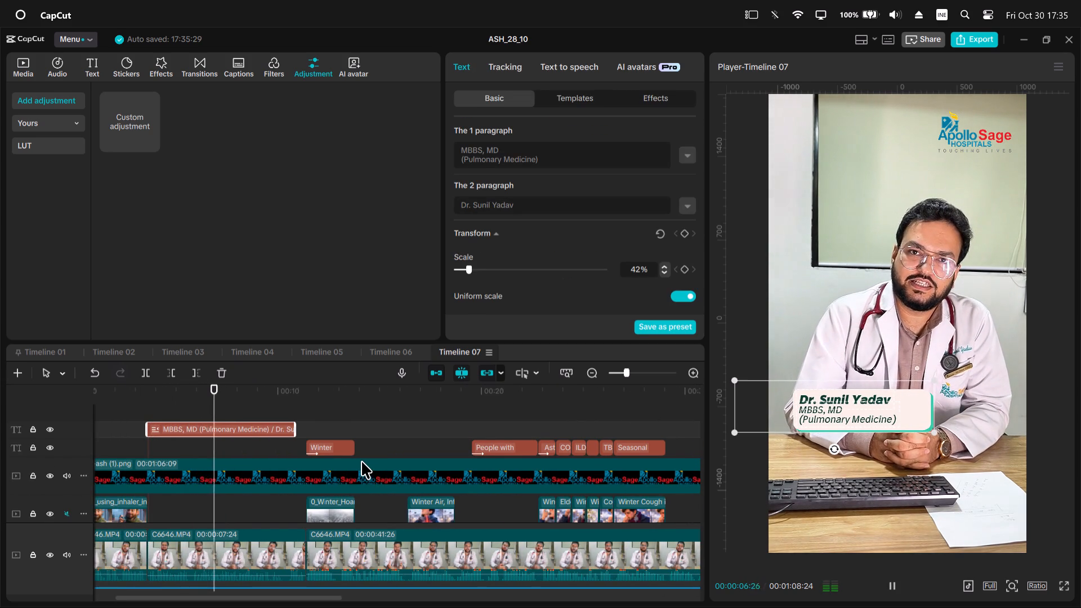
scroll(361, 461, down, 2)
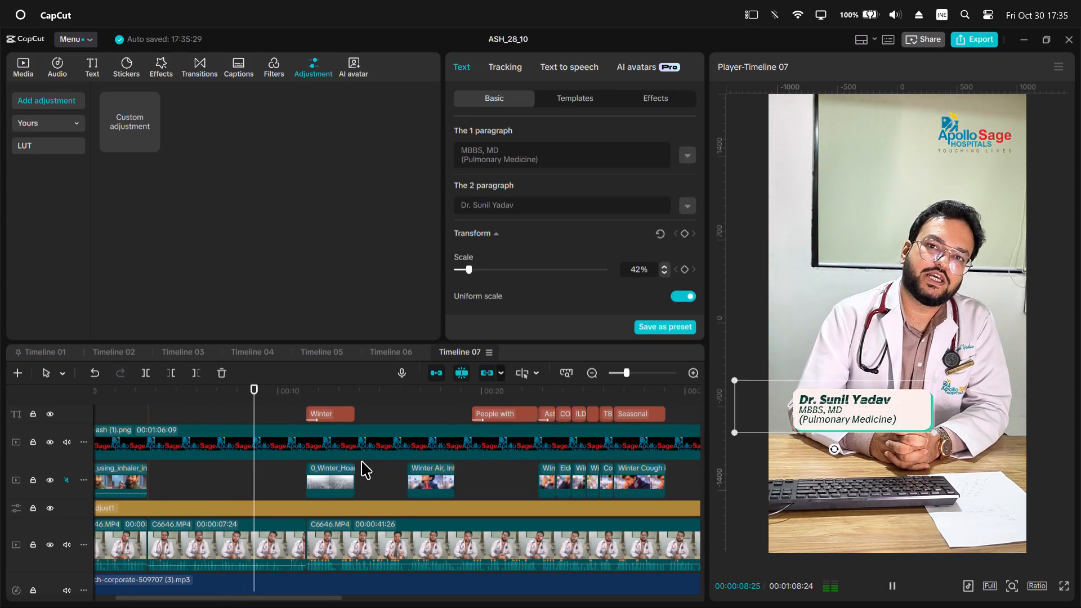
ctrl+scroll(361, 461, up, 3)
scroll(361, 461, up, 1)
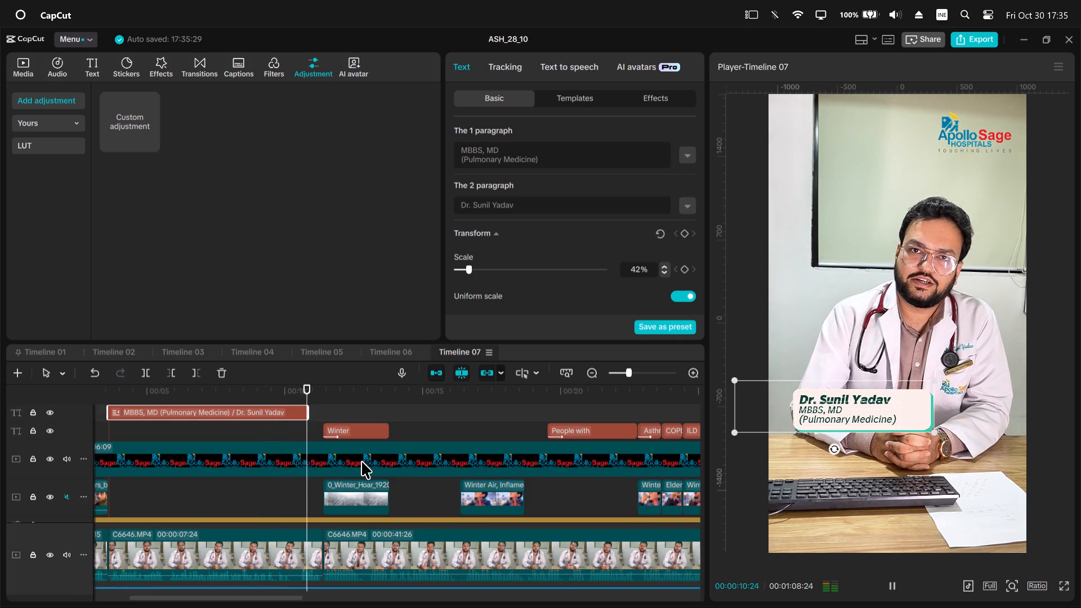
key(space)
drag(329, 394, 318, 393)
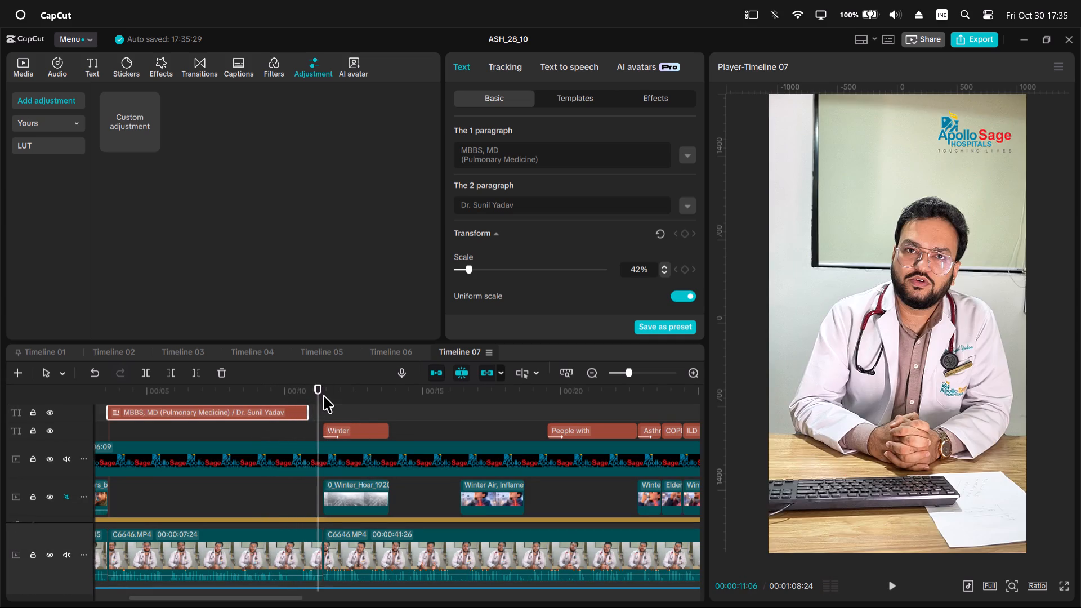
click(323, 395)
drag(307, 414, 316, 417)
Play Timeline 07 from just before the Winter text to about 15 s and look over its overlay, adjustment and audio tracks.
ctrl+scroll(318, 418, down, 4)
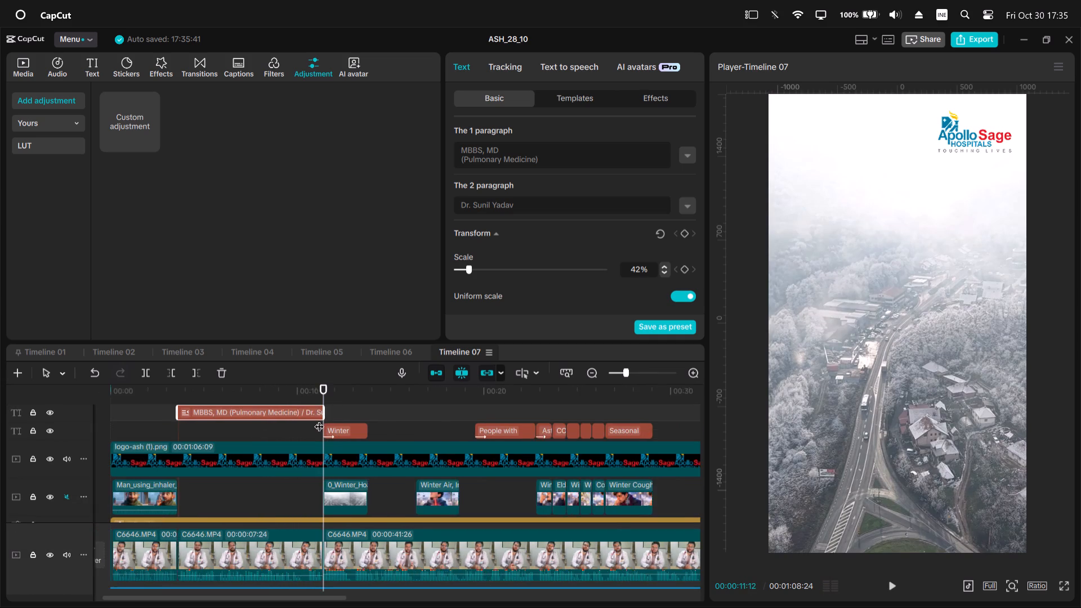
ctrl+scroll(319, 419, down, 4)
click(263, 388)
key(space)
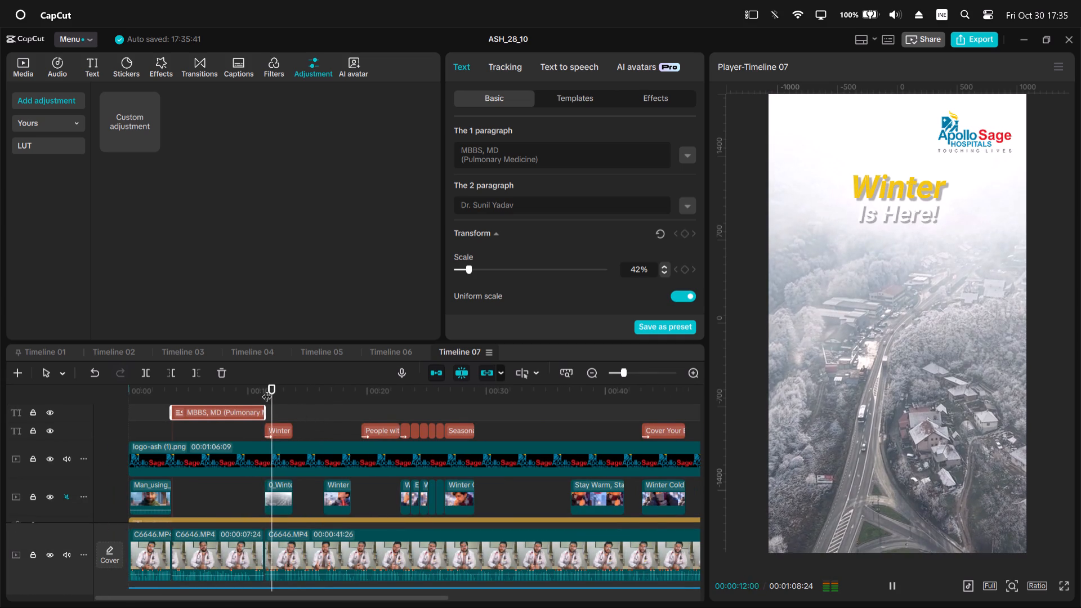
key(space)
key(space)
ctrl+scroll(291, 412, down, 3)
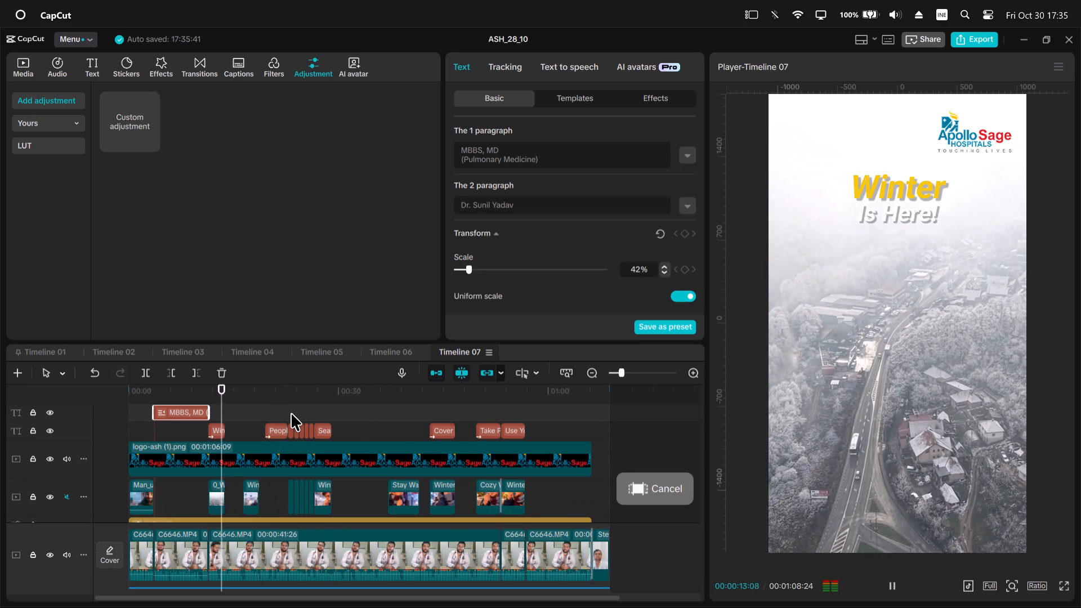
scroll(291, 413, down, 5)
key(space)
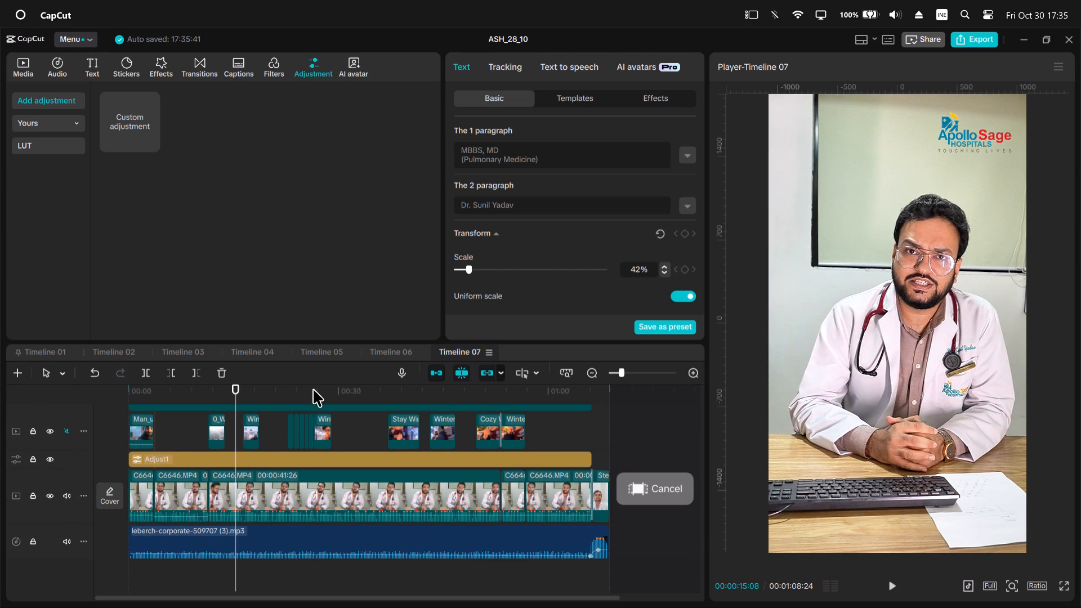
ctrl+scroll(317, 424, down, 7)
scroll(311, 439, up, 2)
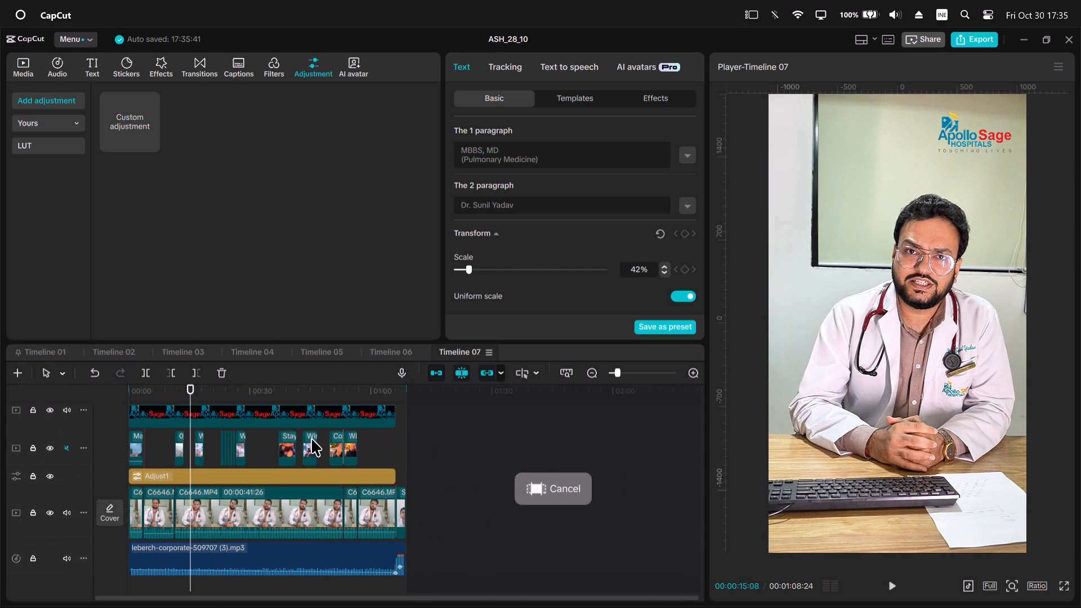
scroll(311, 439, up, 1)
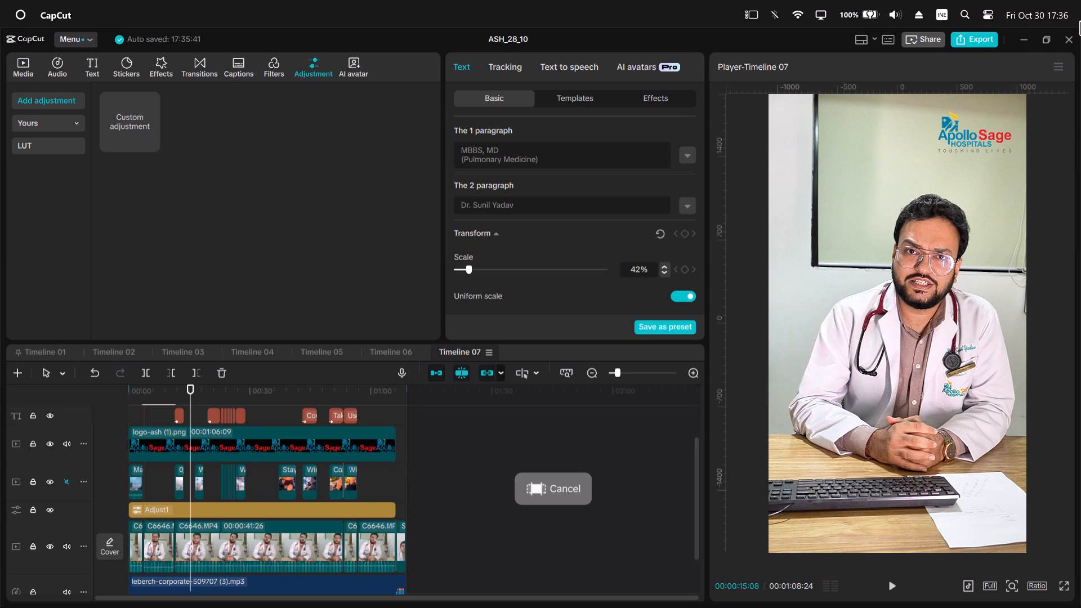
Set up the export of Timeline 07 with the file name ASH_WINTER_VID.
click(975, 43)
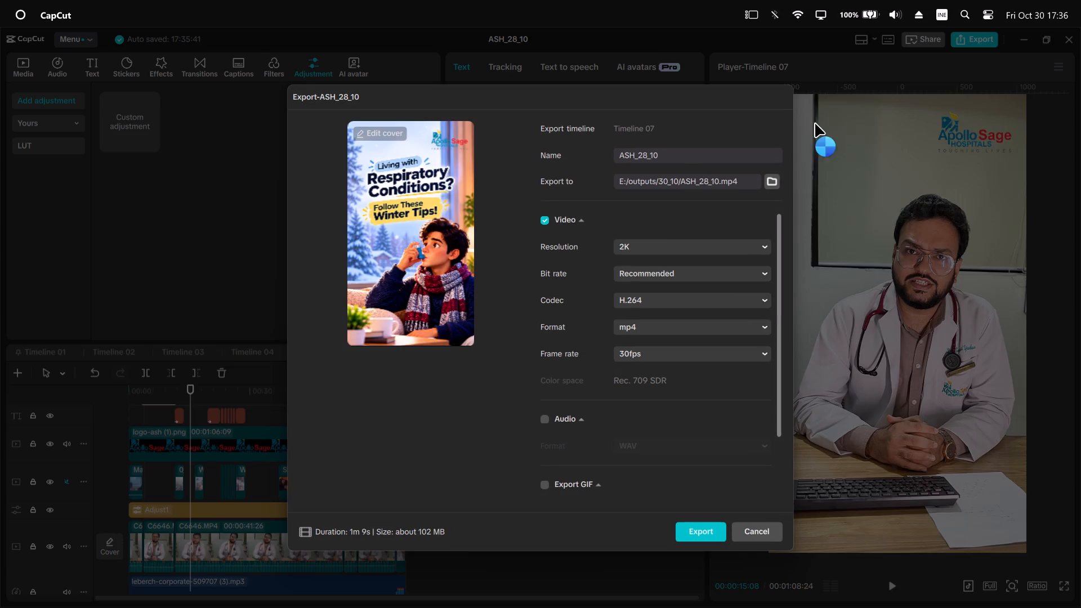
drag(671, 154, 640, 155)
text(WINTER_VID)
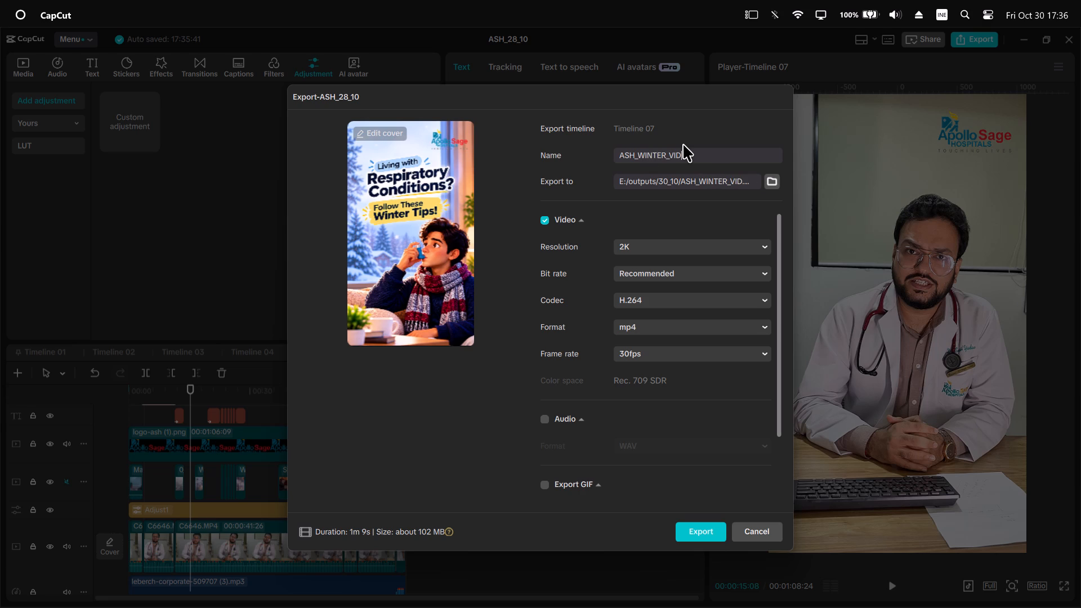
Export Timeline 07 as a 2K, 30 fps H.264 mp4 named ASH_WINTER_VID and close the export window without sharing the video.
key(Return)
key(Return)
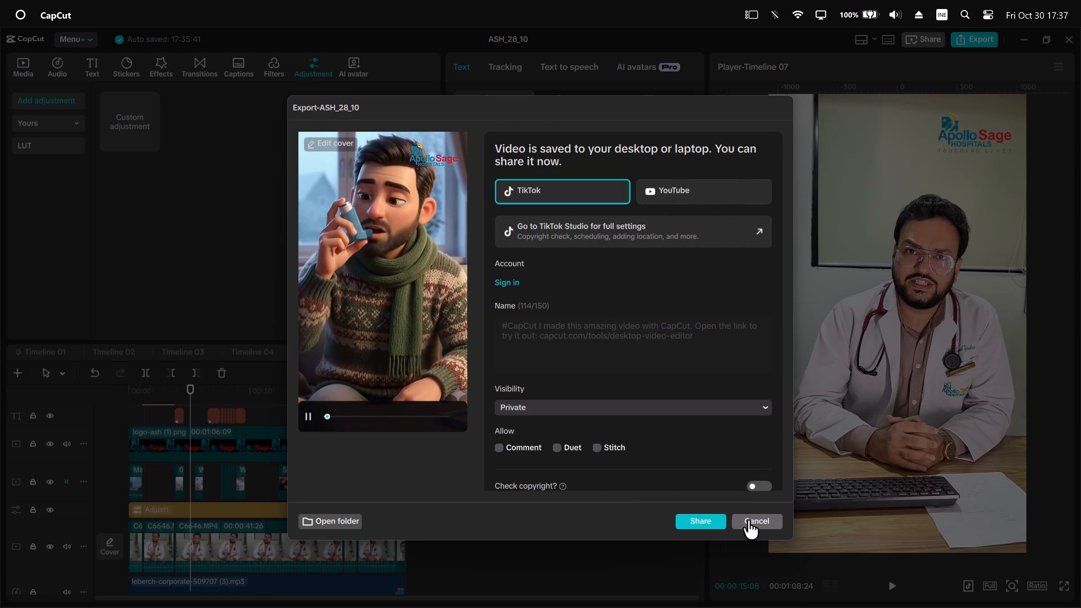
click(767, 528)
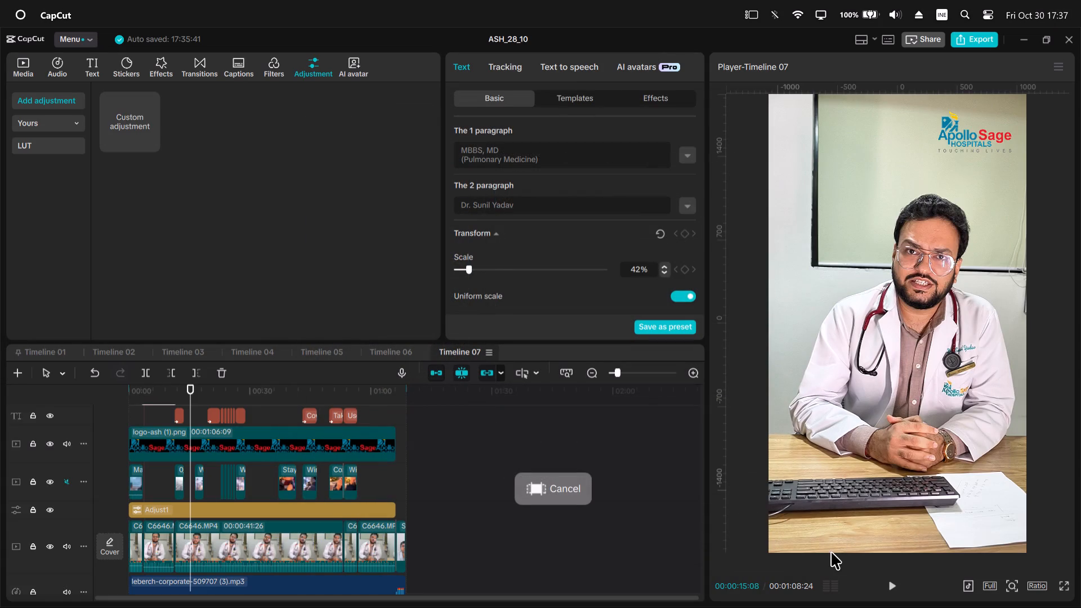
Switch to the browser window with the K12 Google for AI Educator Series livestream.
key(alt+Tab)
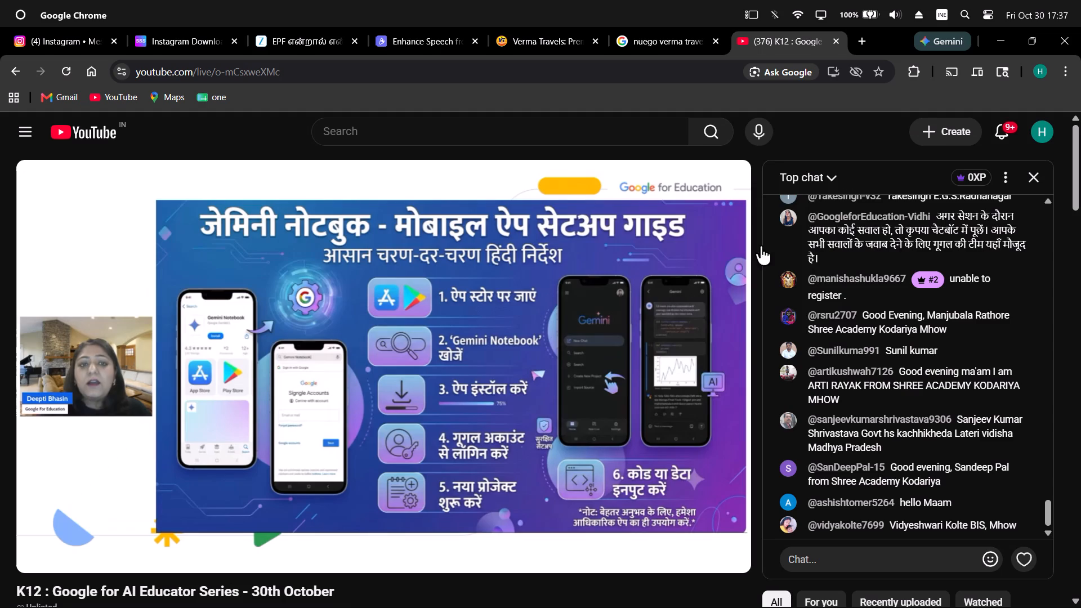
key(alt+Tab)
key(alt+Tab)
key(alt+Tab)
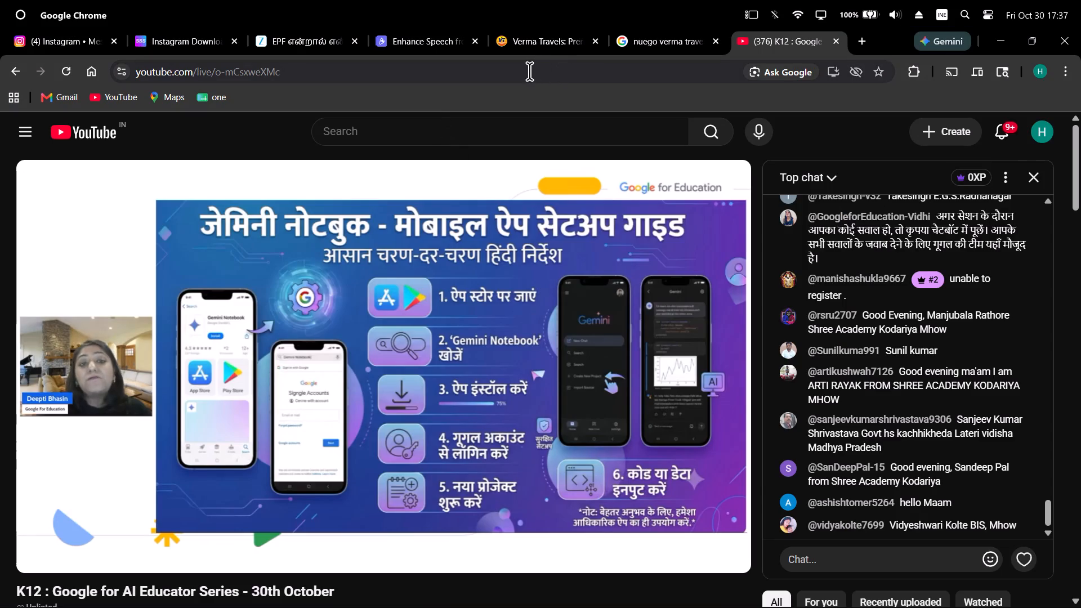